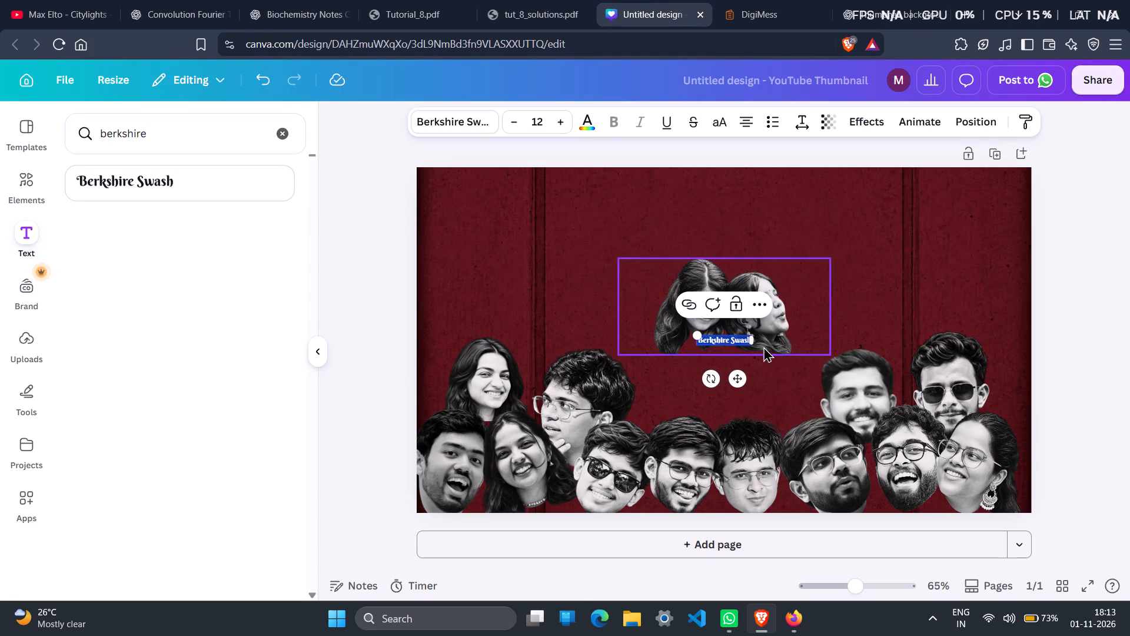
{"action": "triple_click", "coordinate": [740, 342]}
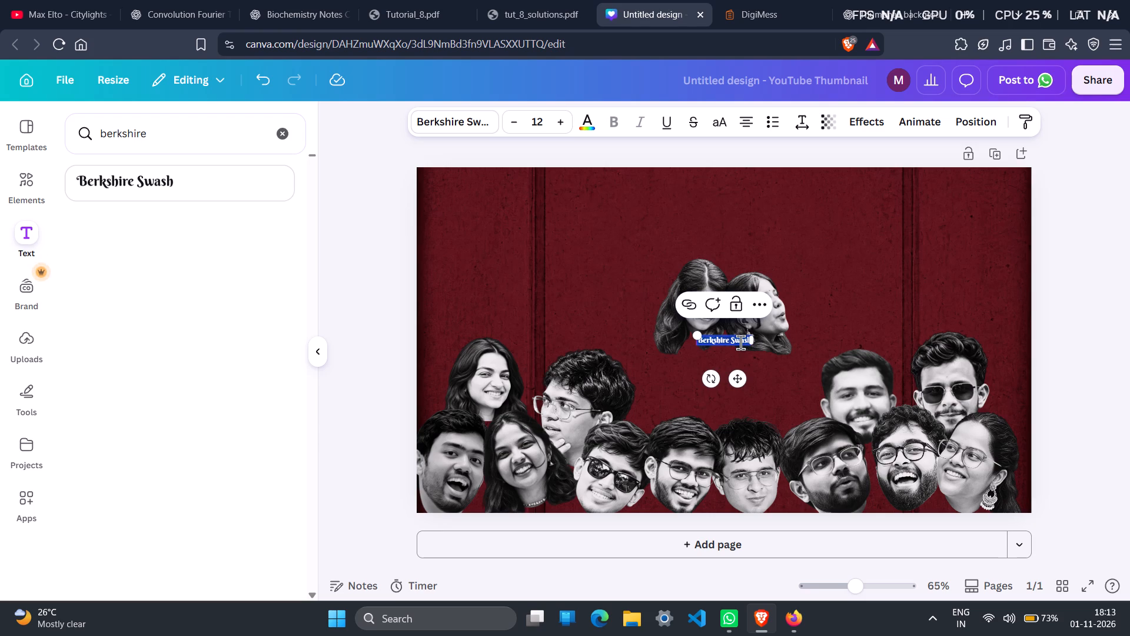
{"action": "key", "text": "BackSpace"}
{"action": "type", "text": "Con"}
{"action": "key", "text": "v"}
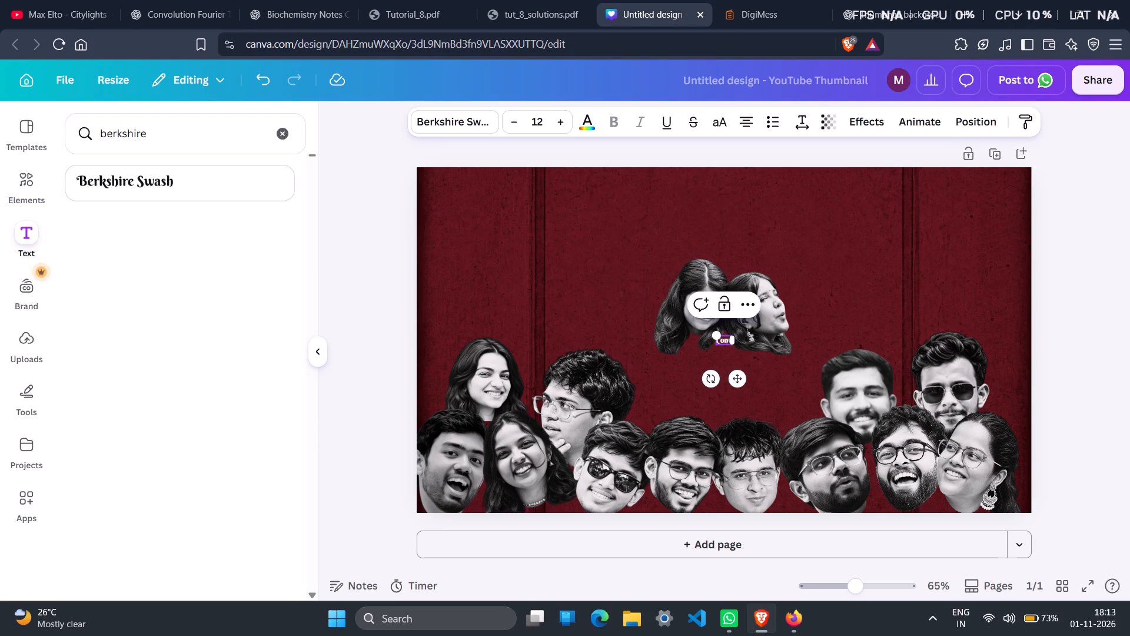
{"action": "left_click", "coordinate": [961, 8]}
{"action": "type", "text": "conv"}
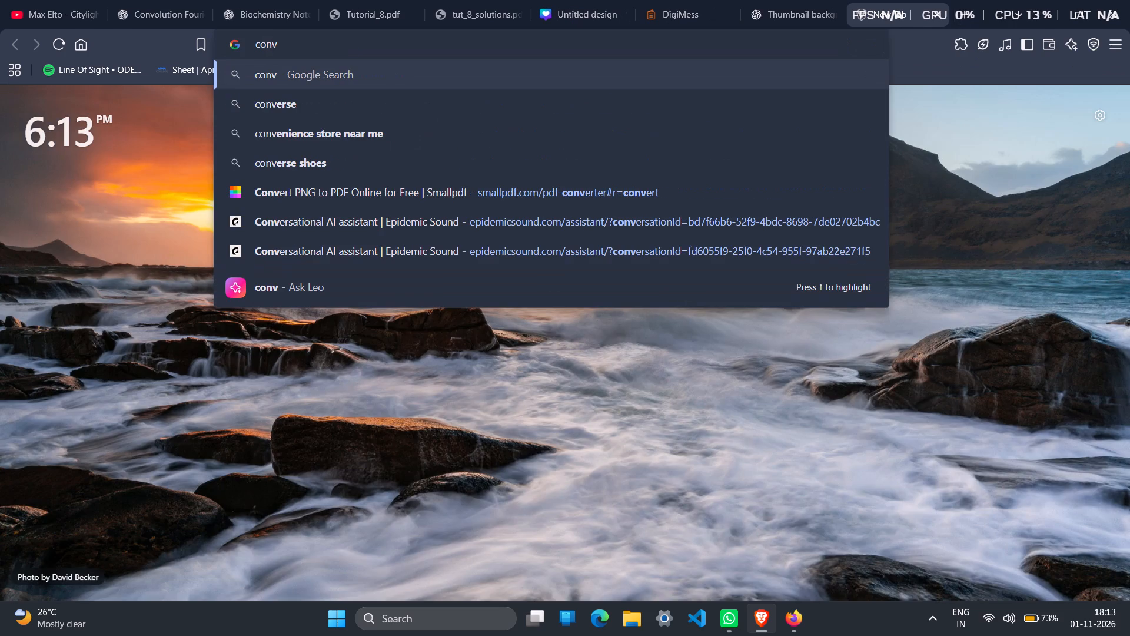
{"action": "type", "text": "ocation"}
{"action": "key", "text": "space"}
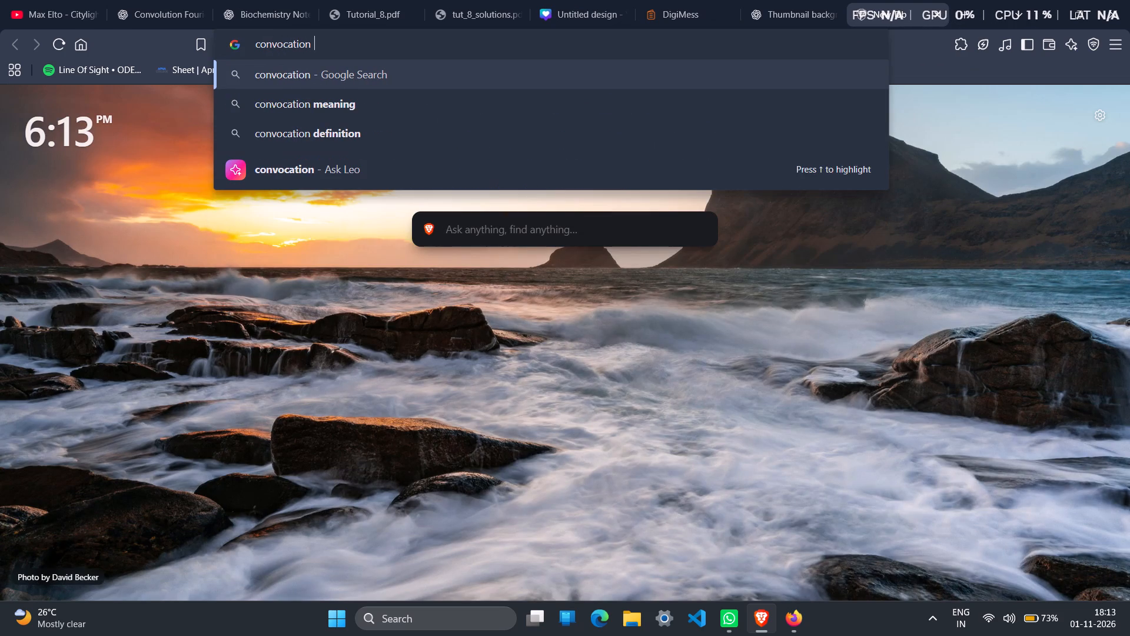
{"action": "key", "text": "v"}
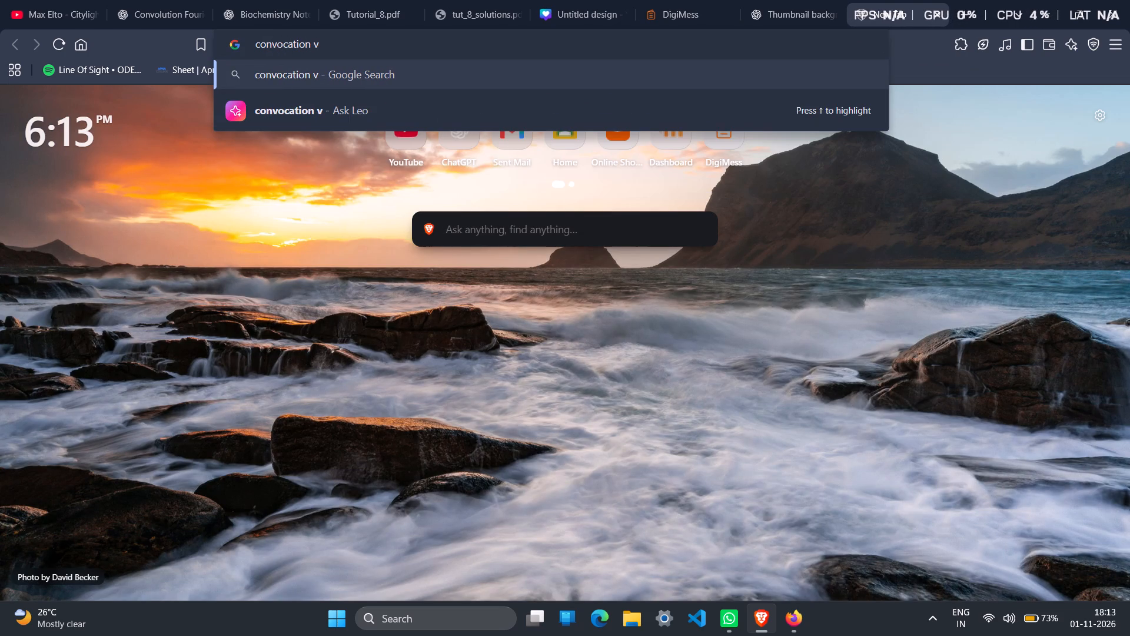
Search YouTube for "convocation voxrox" and copy the word "Convocation" from the Convocation'25 video title.
{"action": "left_click", "coordinate": [96, 0]}
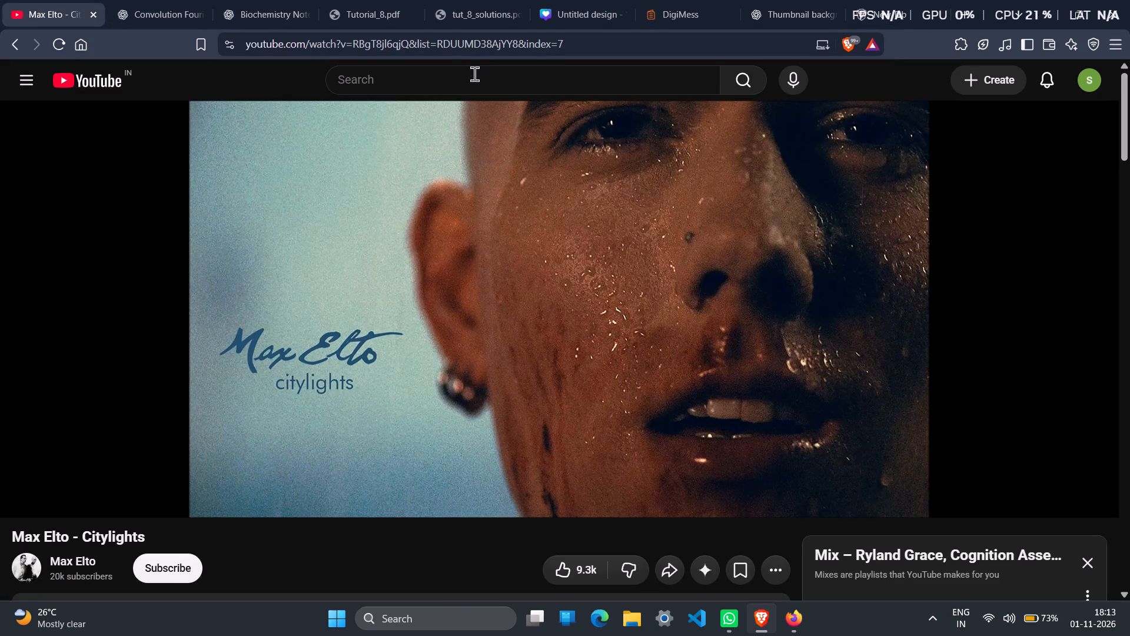
{"action": "left_click", "coordinate": [474, 75]}
{"action": "type", "text": "convo"}
{"action": "type", "text": "cation voxrox"}
{"action": "key", "text": "Return"}
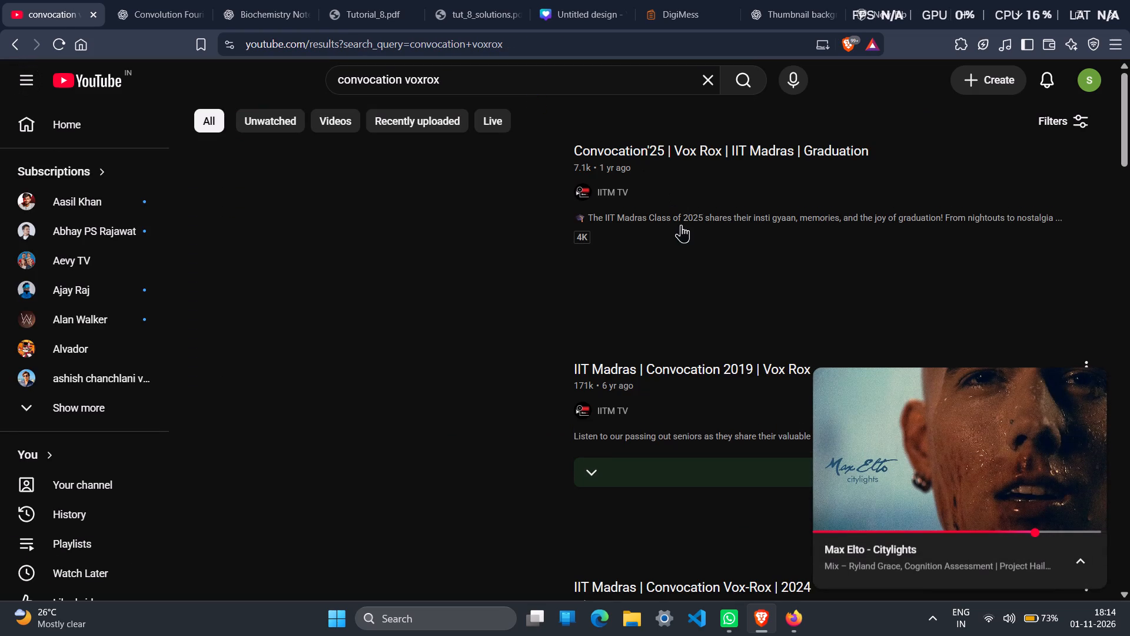
{"action": "left_click_drag", "start_coordinate": [571, 147], "coordinate": [650, 153]}
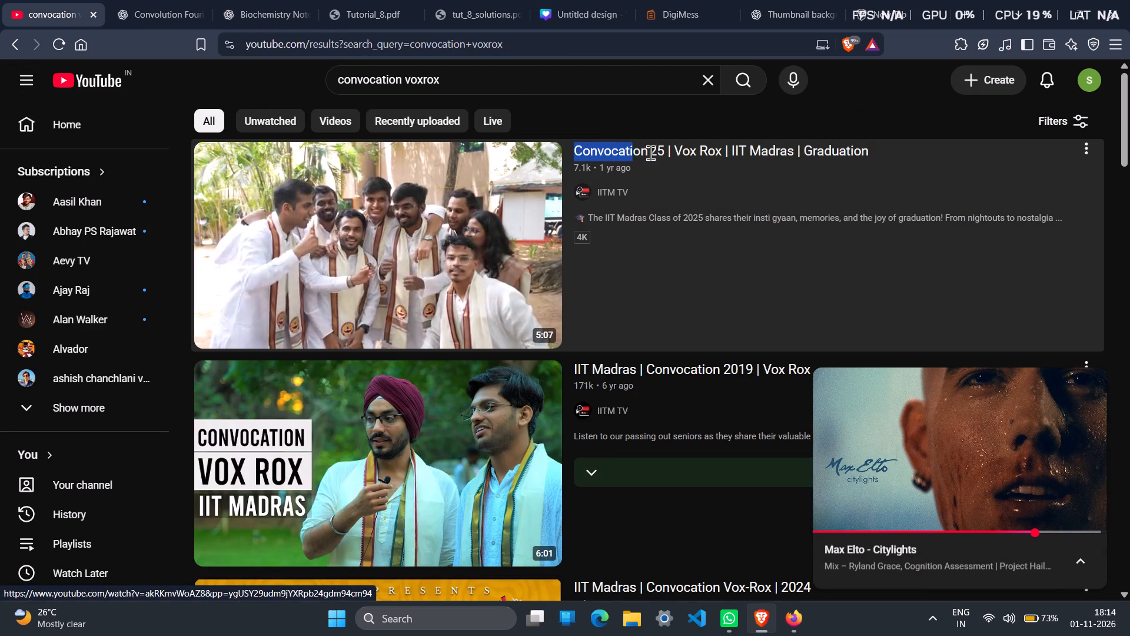
{"action": "left_click_drag", "start_coordinate": [650, 153], "coordinate": [647, 154]}
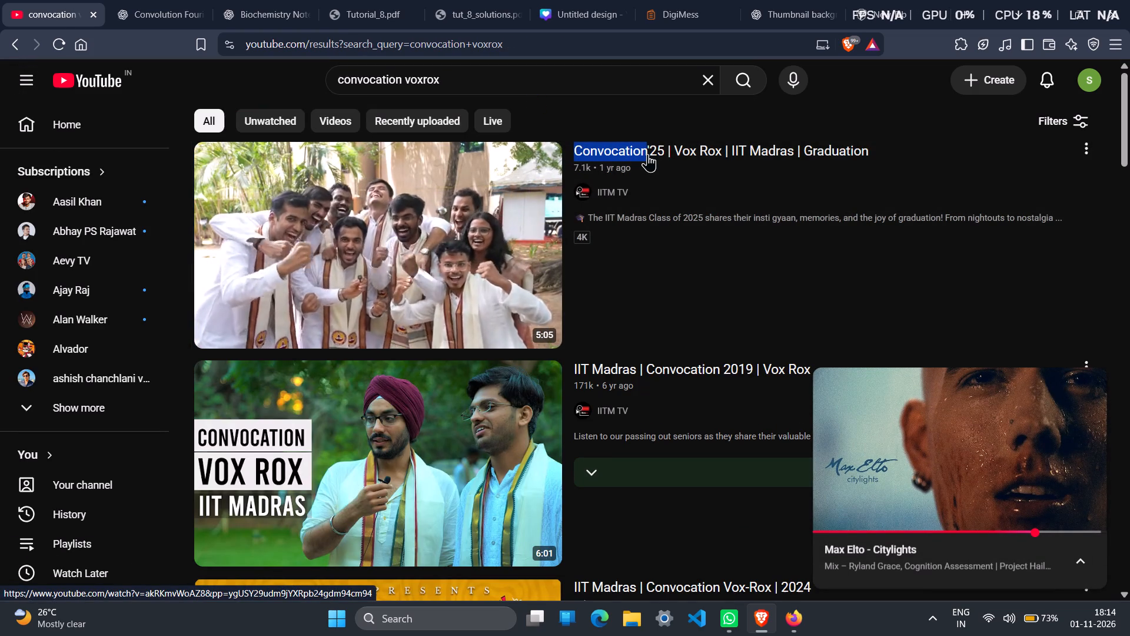
{"action": "key", "text": "ctrl+c"}
Return to the Canva thumbnail design and replace the small "Conv" text with the copied word "Convocation".
{"action": "left_click", "coordinate": [790, 0]}
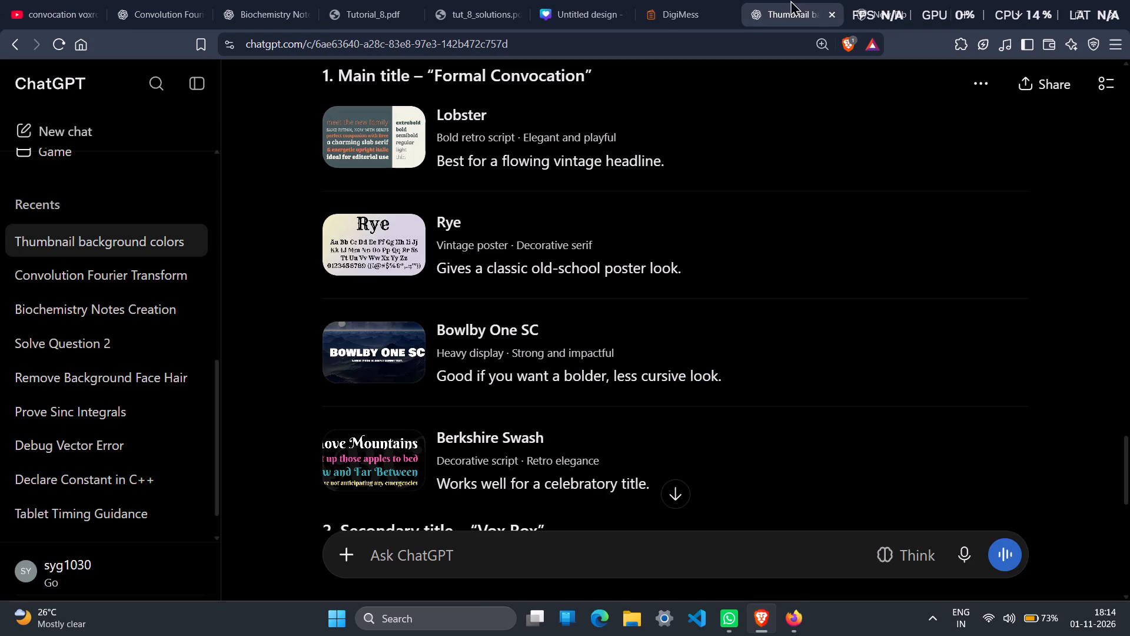
{"action": "left_click", "coordinate": [699, 0]}
{"action": "left_click", "coordinate": [864, 0]}
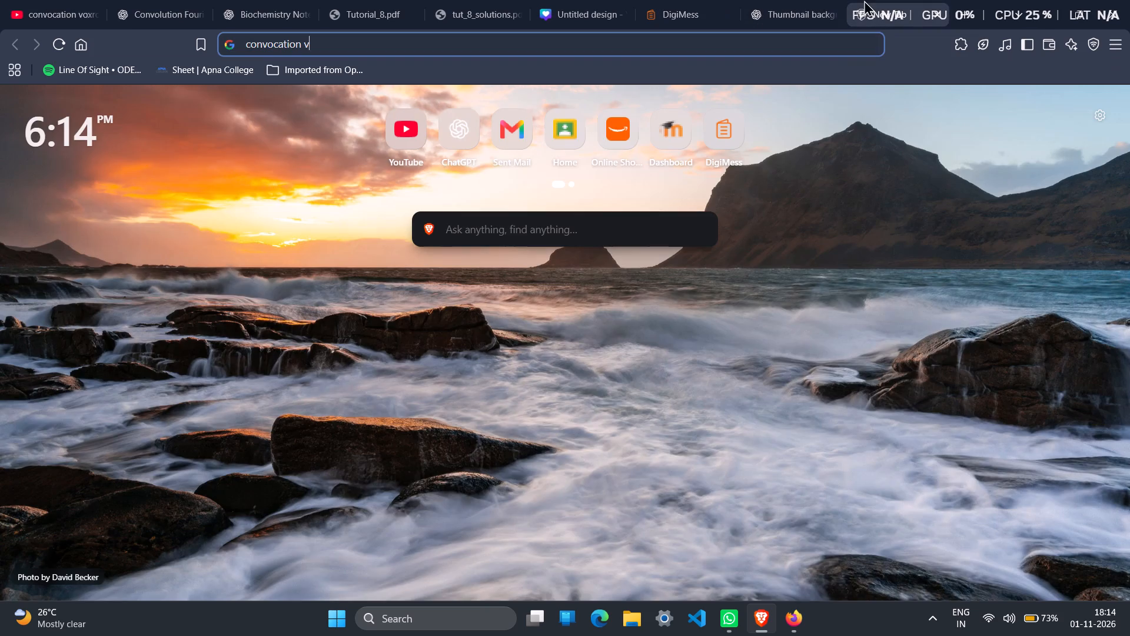
{"action": "left_click", "coordinate": [580, 0]}
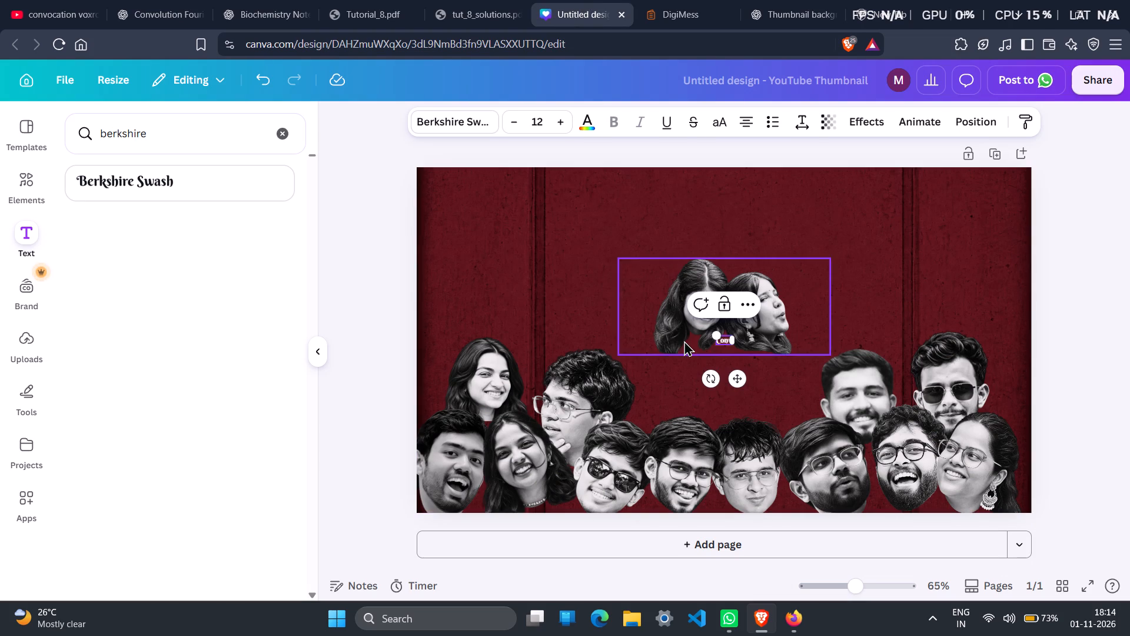
{"action": "triple_click", "coordinate": [723, 340]}
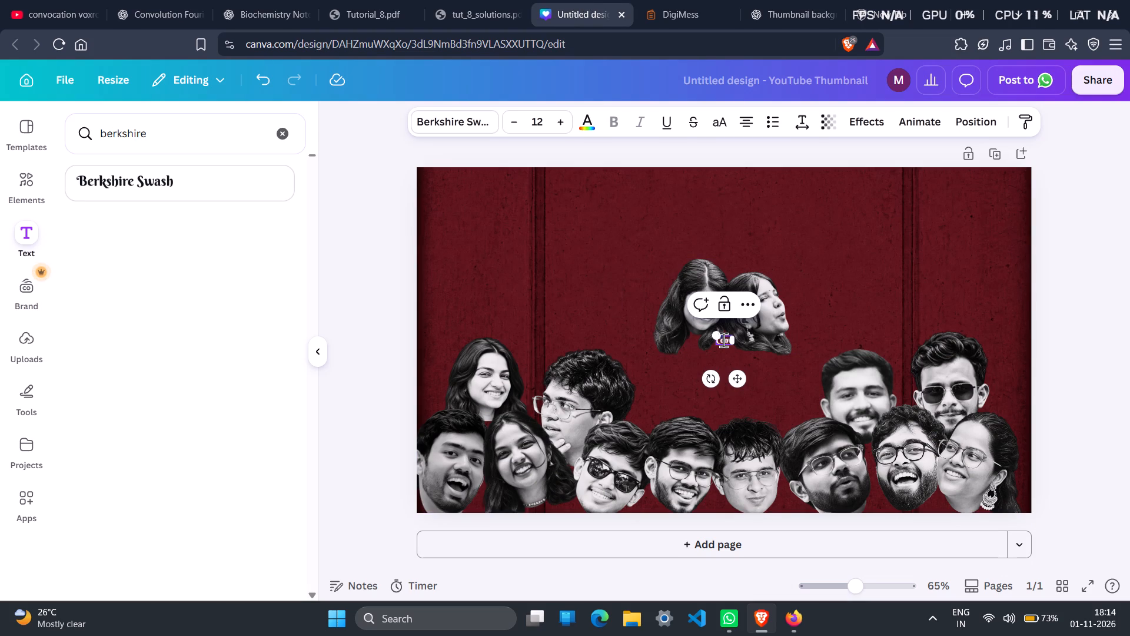
{"action": "key", "text": "ctrl+v"}
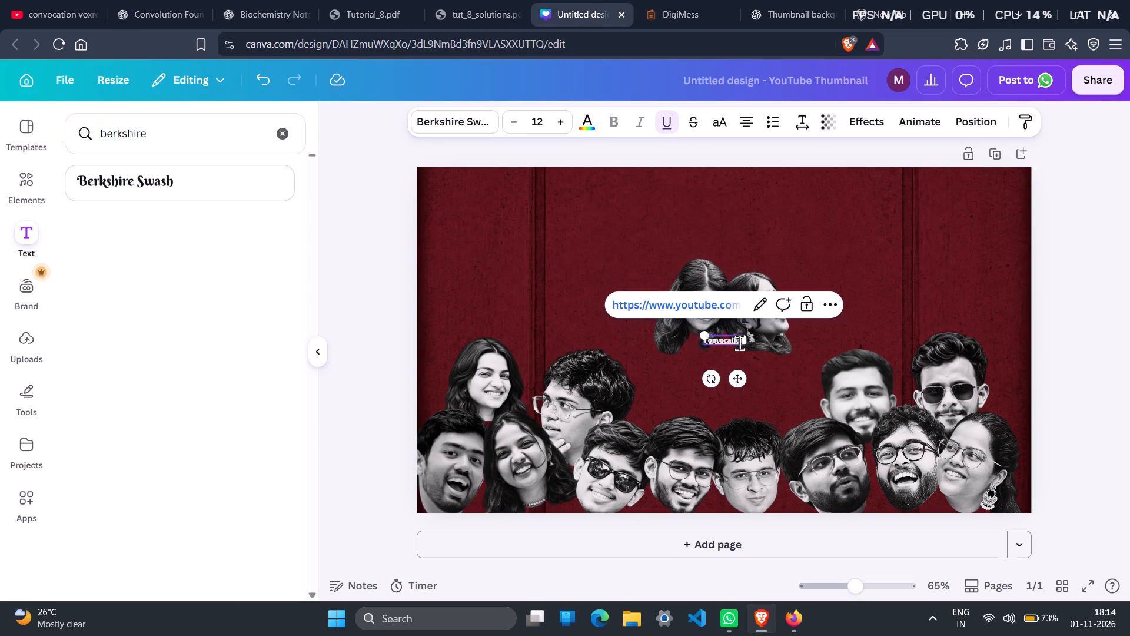
Enlarge the "Convocation" title to font size 96 and place it near the top of the thumbnail, above the two women's faces.
{"action": "left_click", "coordinate": [740, 343]}
{"action": "left_click_drag", "start_coordinate": [738, 382], "coordinate": [745, 385]}
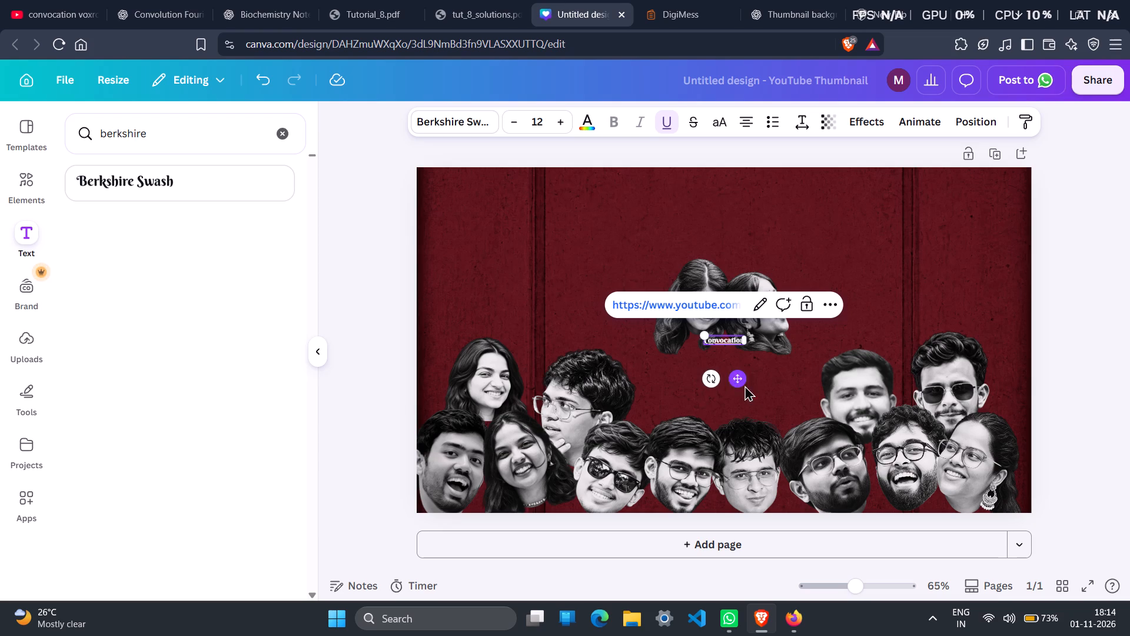
{"action": "left_click_drag", "start_coordinate": [745, 385], "coordinate": [731, 278]}
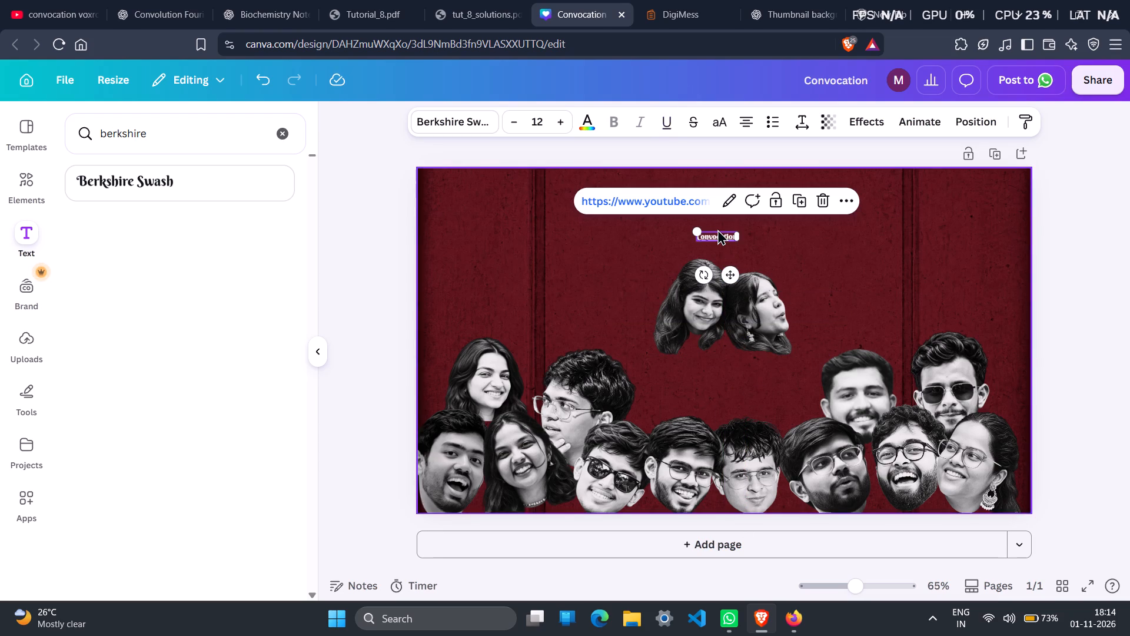
{"action": "left_click", "coordinate": [721, 238]}
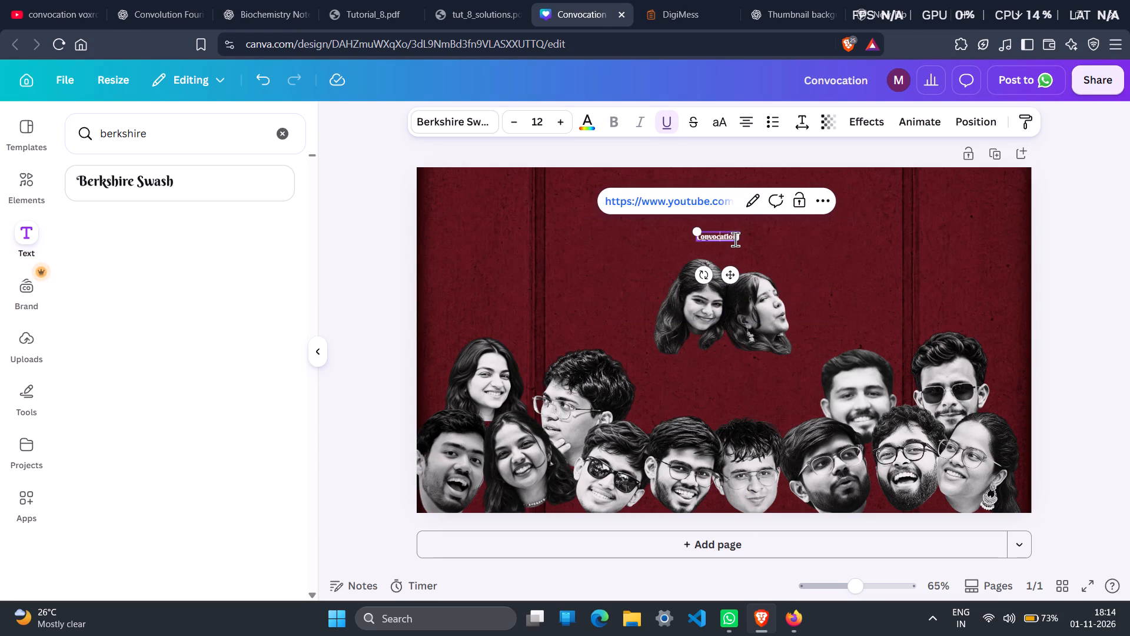
{"action": "left_click", "coordinate": [761, 246]}
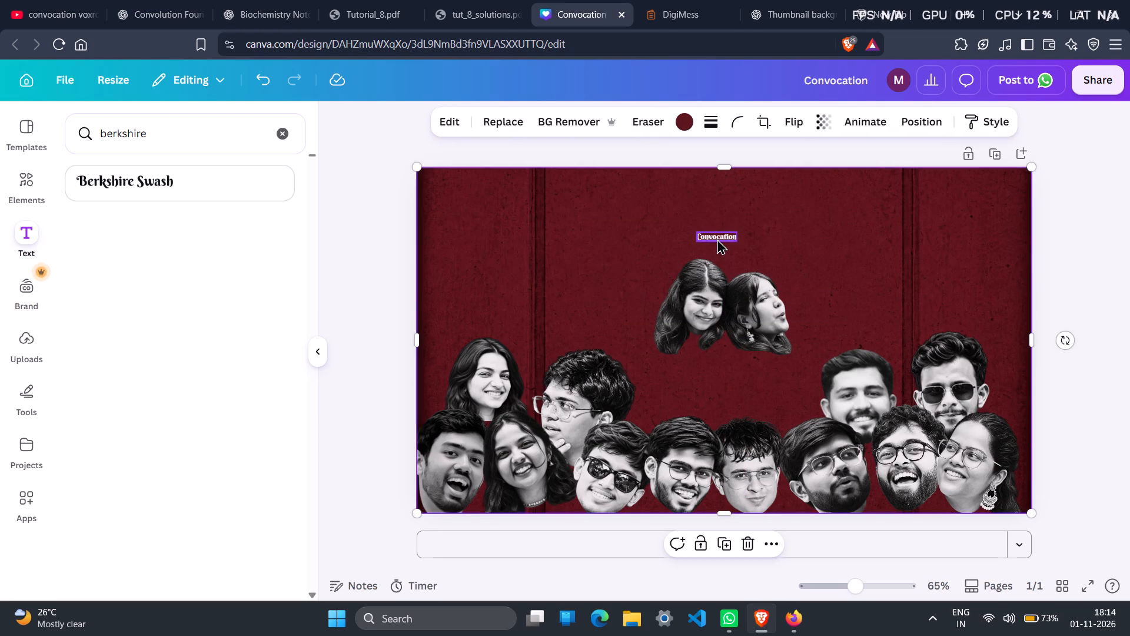
{"action": "left_click", "coordinate": [717, 238]}
{"action": "triple_click", "coordinate": [566, 120]}
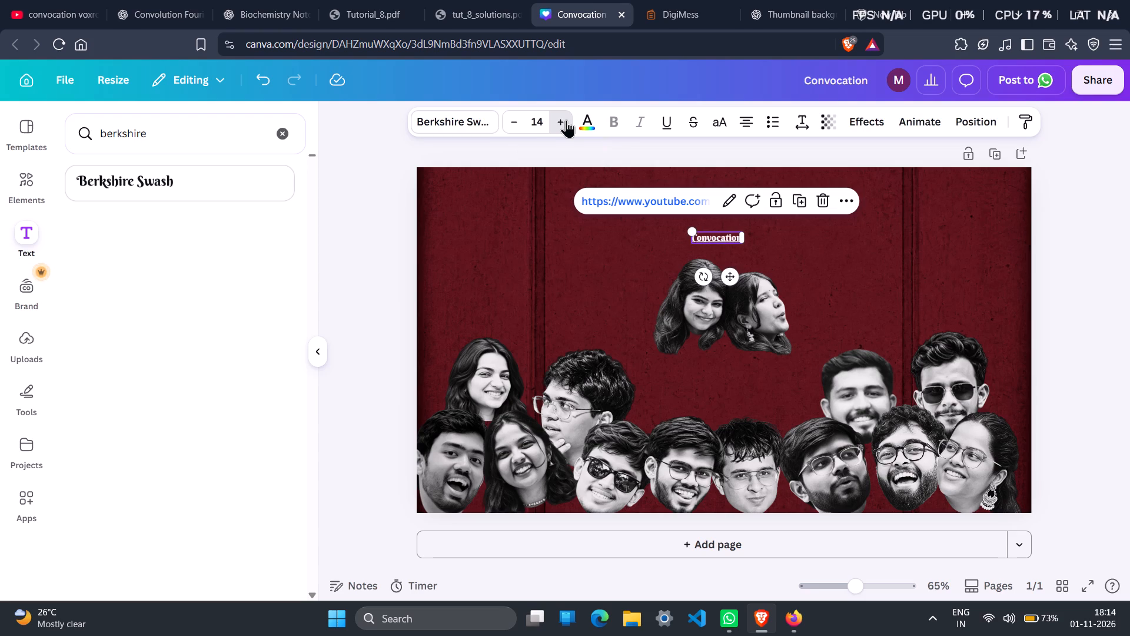
{"action": "triple_click", "coordinate": [566, 120]}
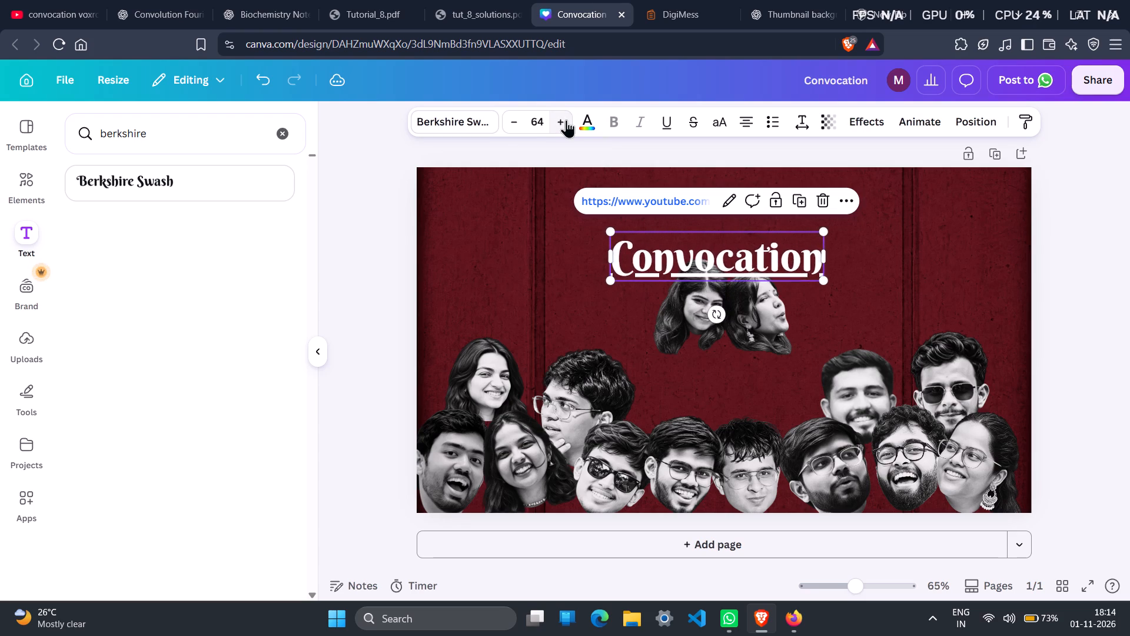
{"action": "left_click", "coordinate": [566, 120]}
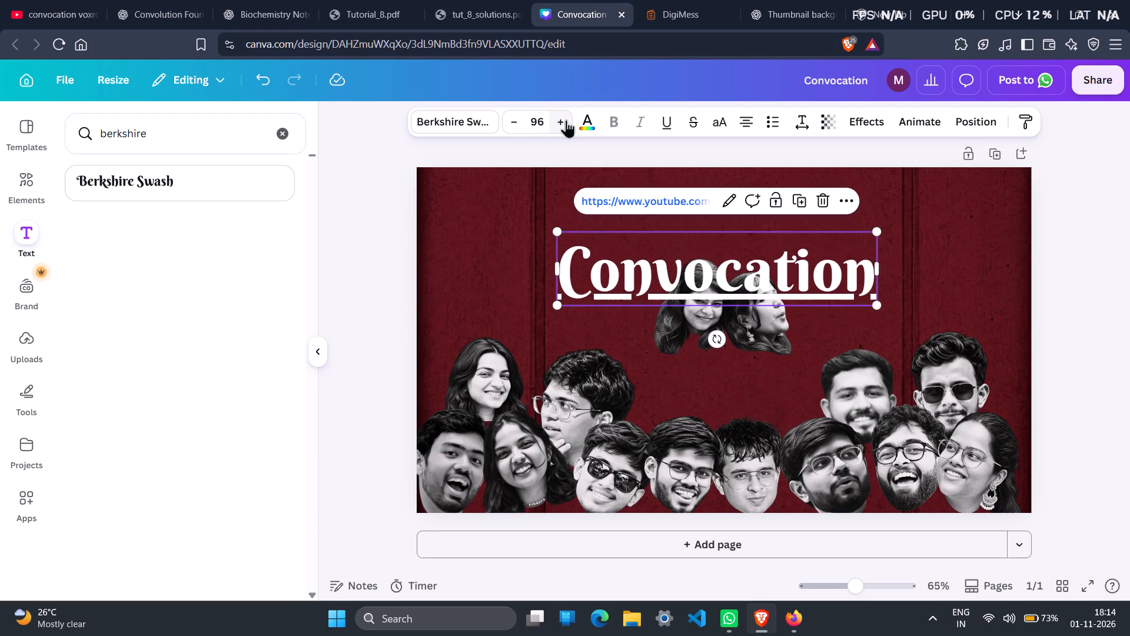
{"action": "left_click_drag", "start_coordinate": [697, 268], "coordinate": [659, 246]}
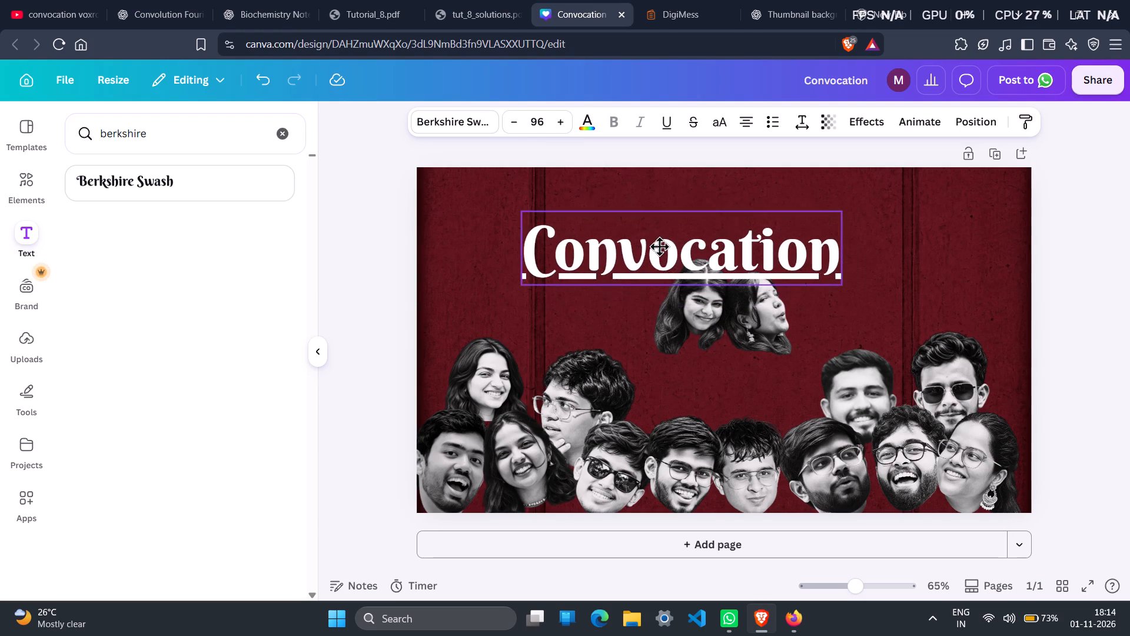
{"action": "left_click_drag", "start_coordinate": [659, 246], "coordinate": [631, 225]}
Add "VoxRox" after "Convocation" in the title, checking the wording against the YouTube search results.
{"action": "left_click", "coordinate": [693, 231]}
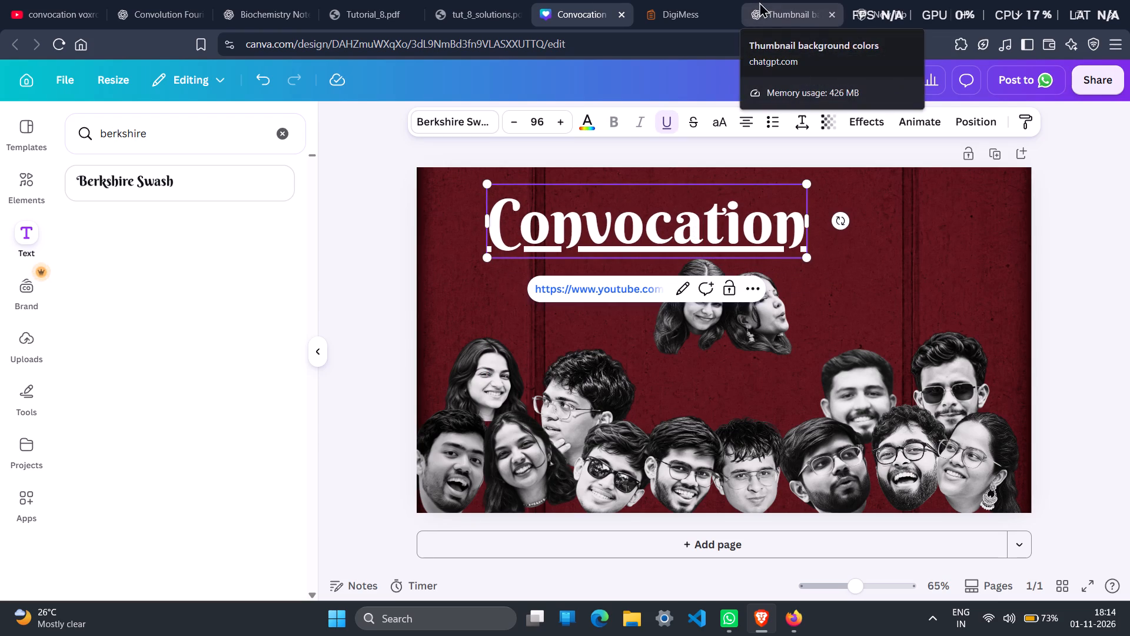
{"action": "key", "text": "Right"}
{"action": "key", "text": "Right"}
{"action": "key", "text": "Right"}
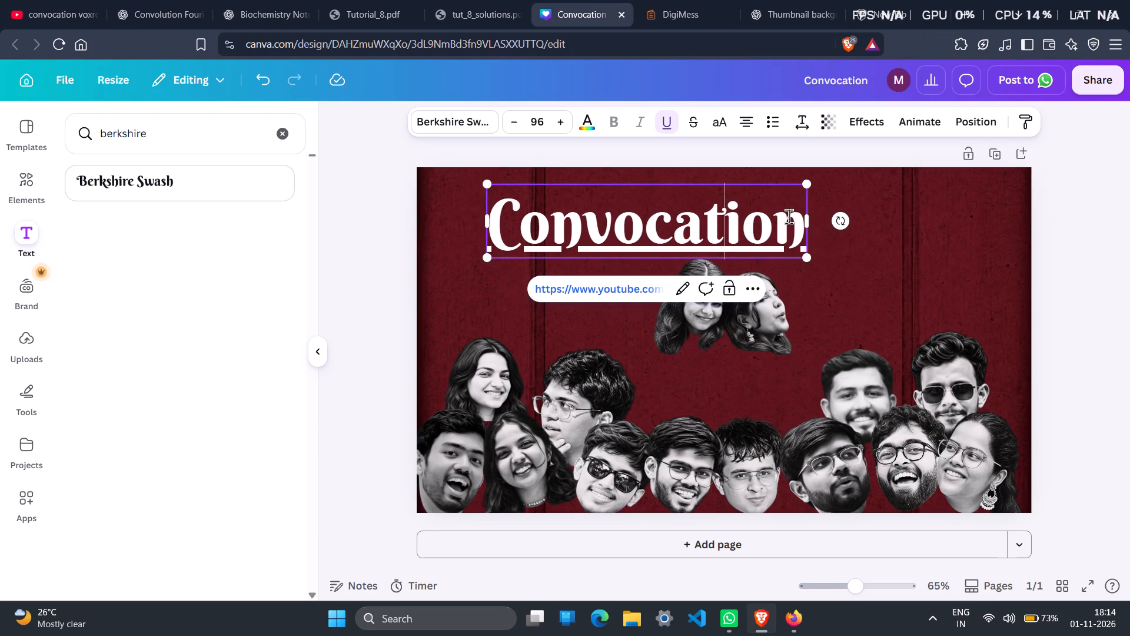
{"action": "key", "text": "Right"}
{"action": "key", "text": "space"}
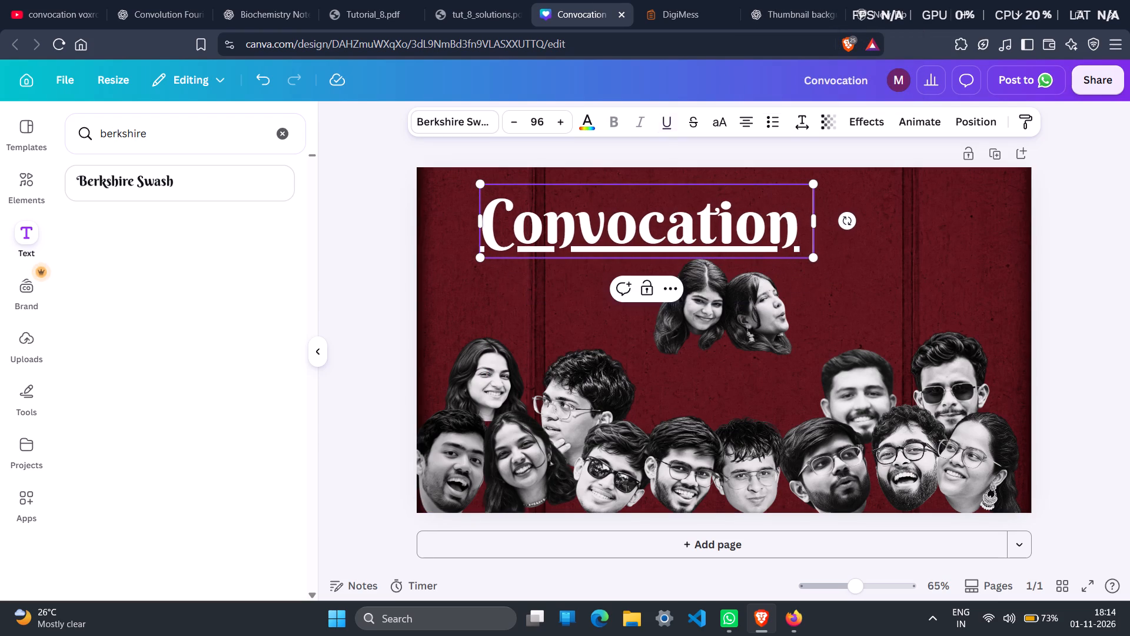
{"action": "type", "text": "Vox"}
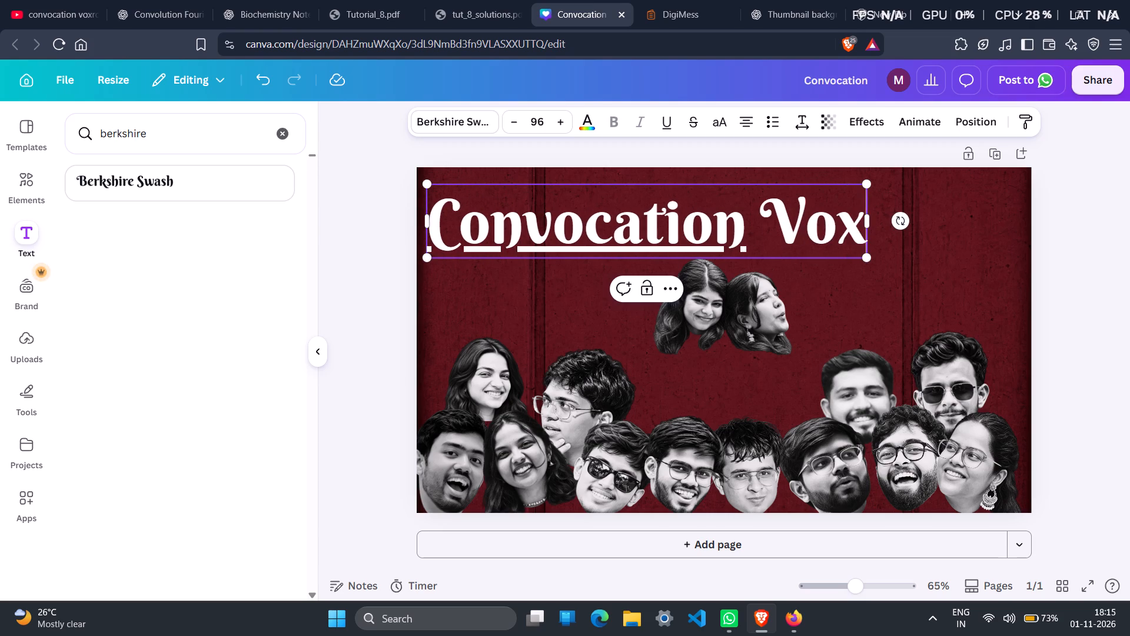
{"action": "left_click", "coordinate": [99, 0]}
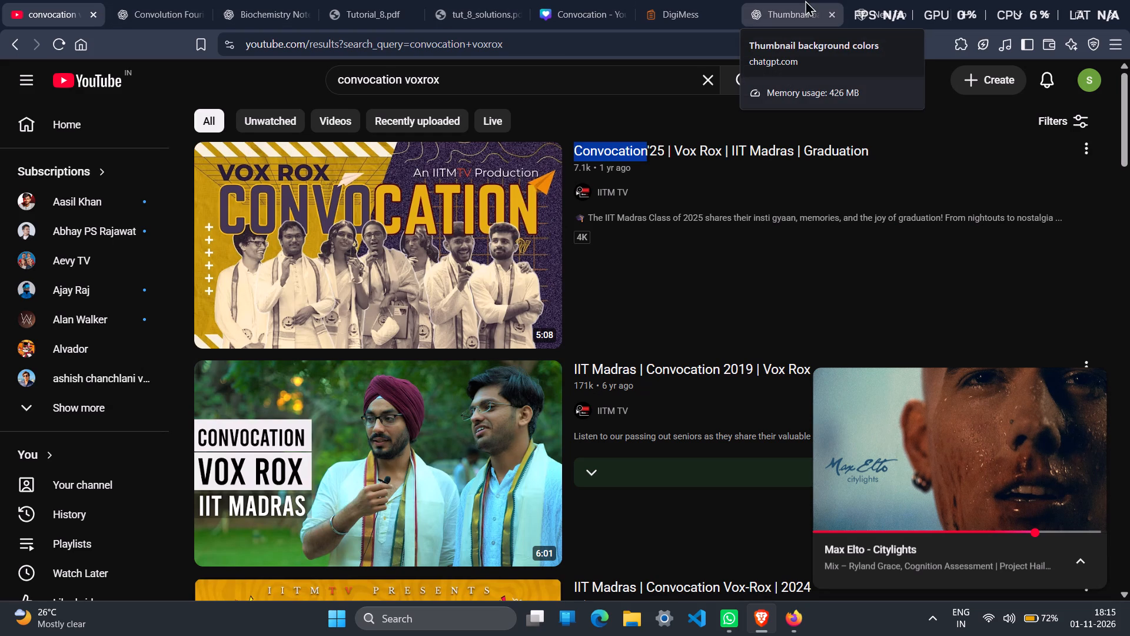
{"action": "left_click", "coordinate": [533, 0]}
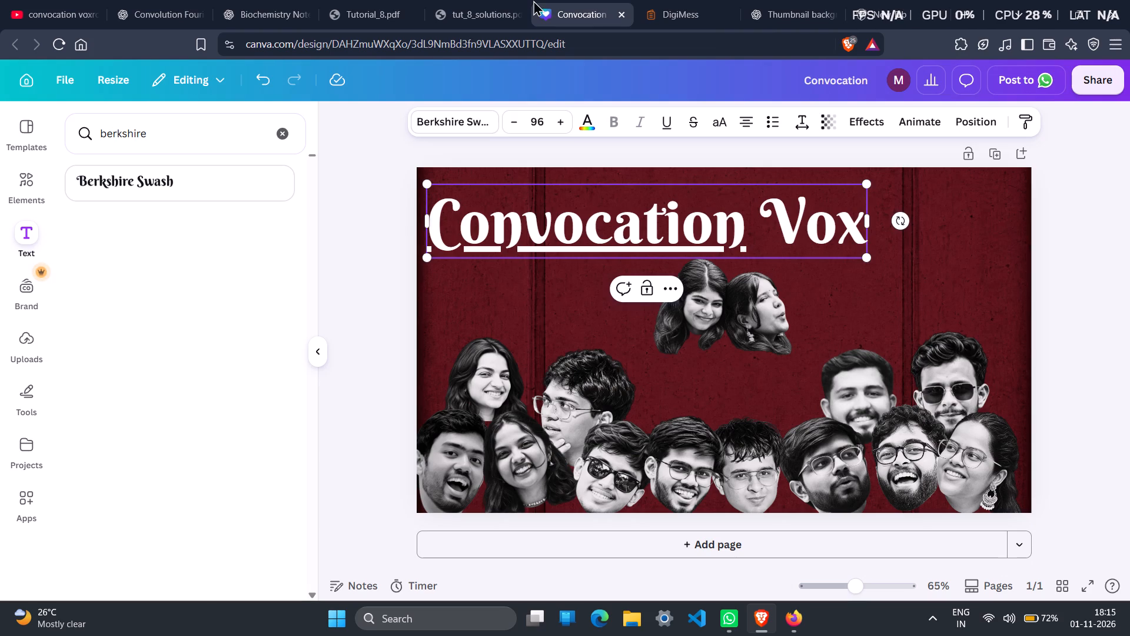
{"action": "left_click", "coordinate": [0, 0]}
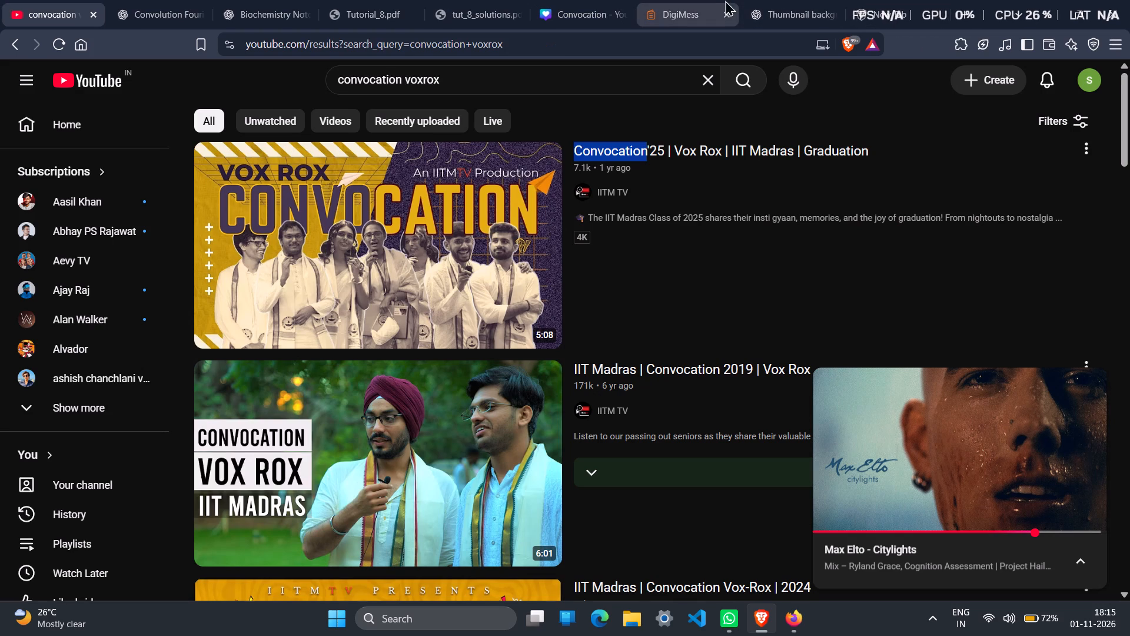
{"action": "left_click", "coordinate": [631, 0]}
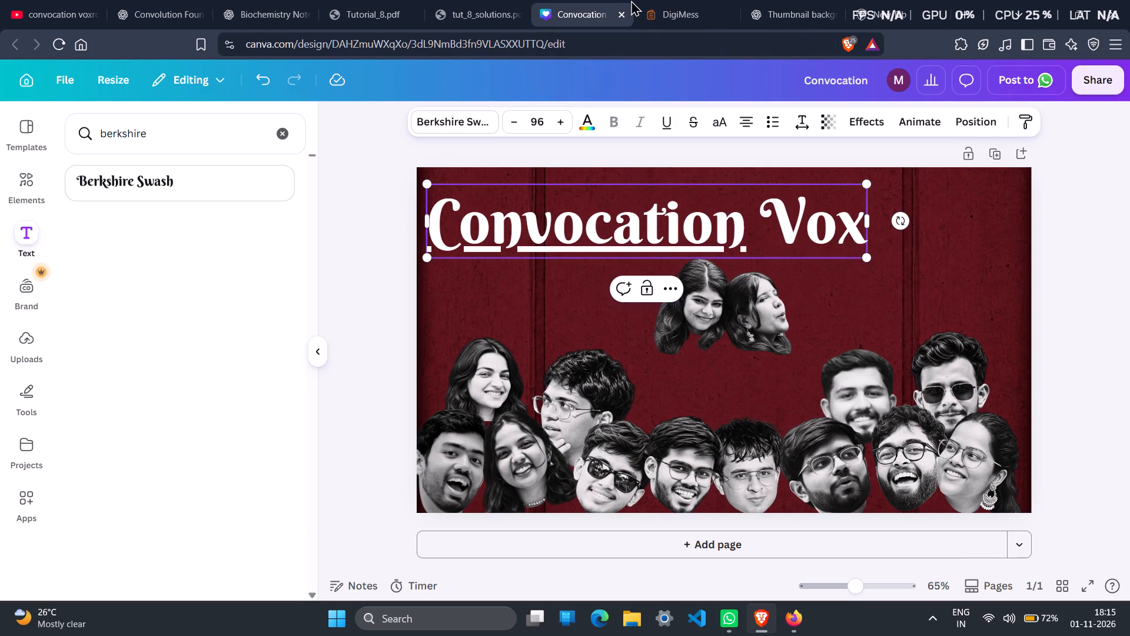
{"action": "key", "text": "shift+r"}
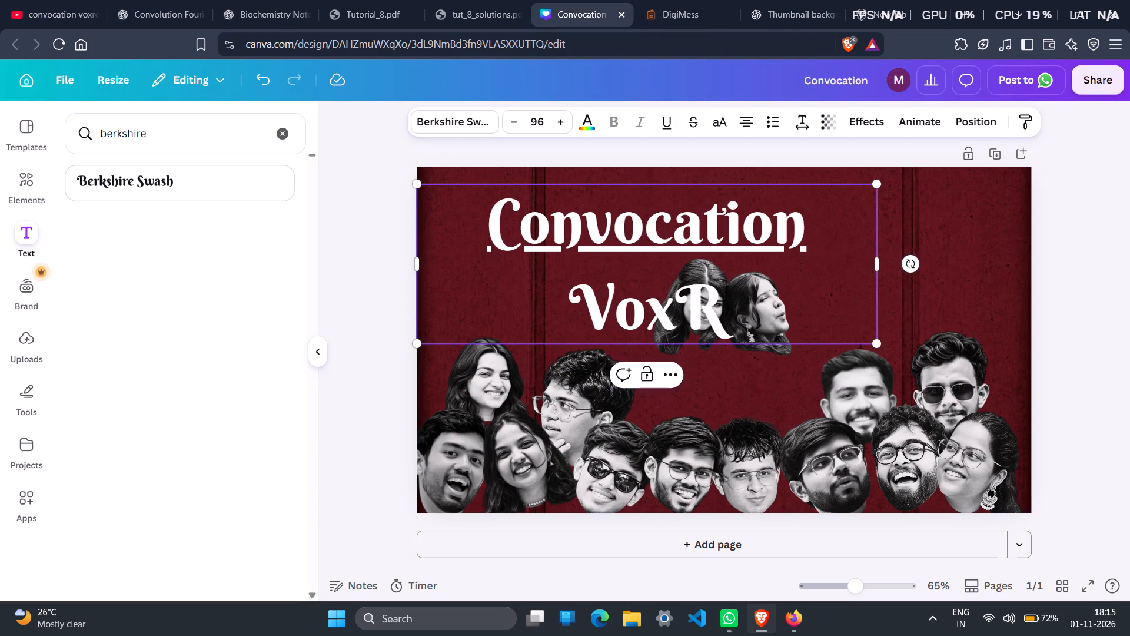
{"action": "type", "text": "ox"}
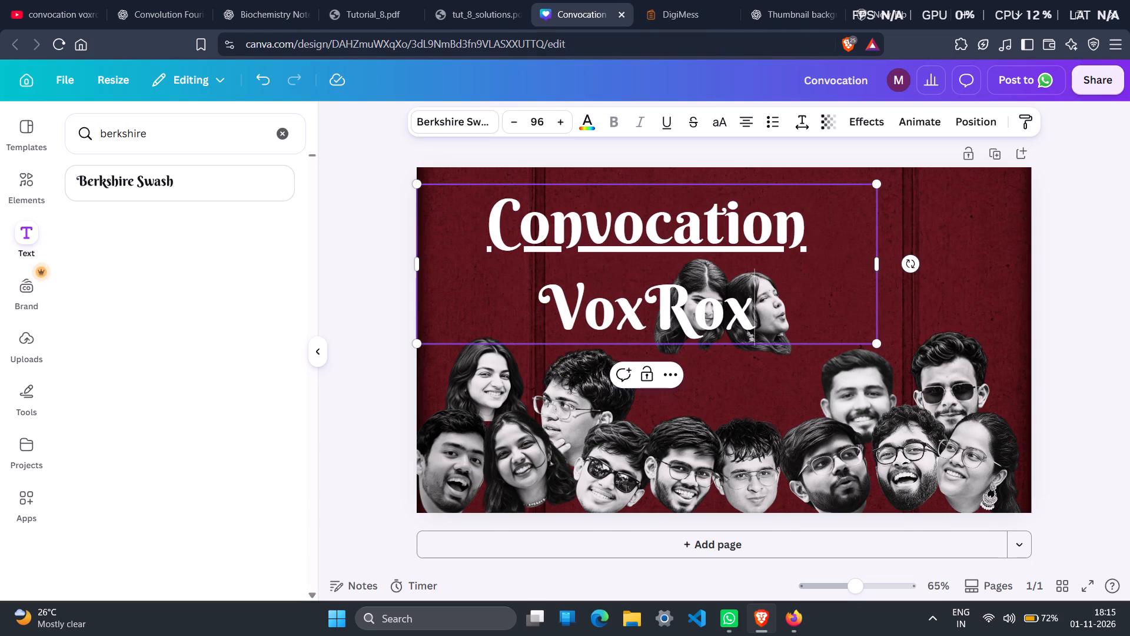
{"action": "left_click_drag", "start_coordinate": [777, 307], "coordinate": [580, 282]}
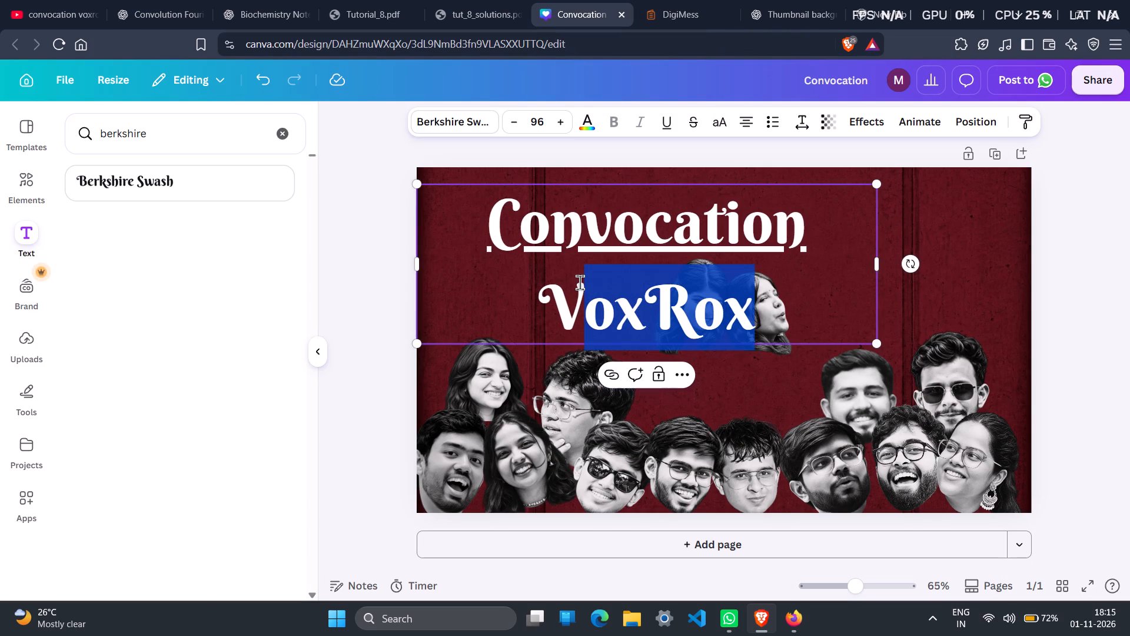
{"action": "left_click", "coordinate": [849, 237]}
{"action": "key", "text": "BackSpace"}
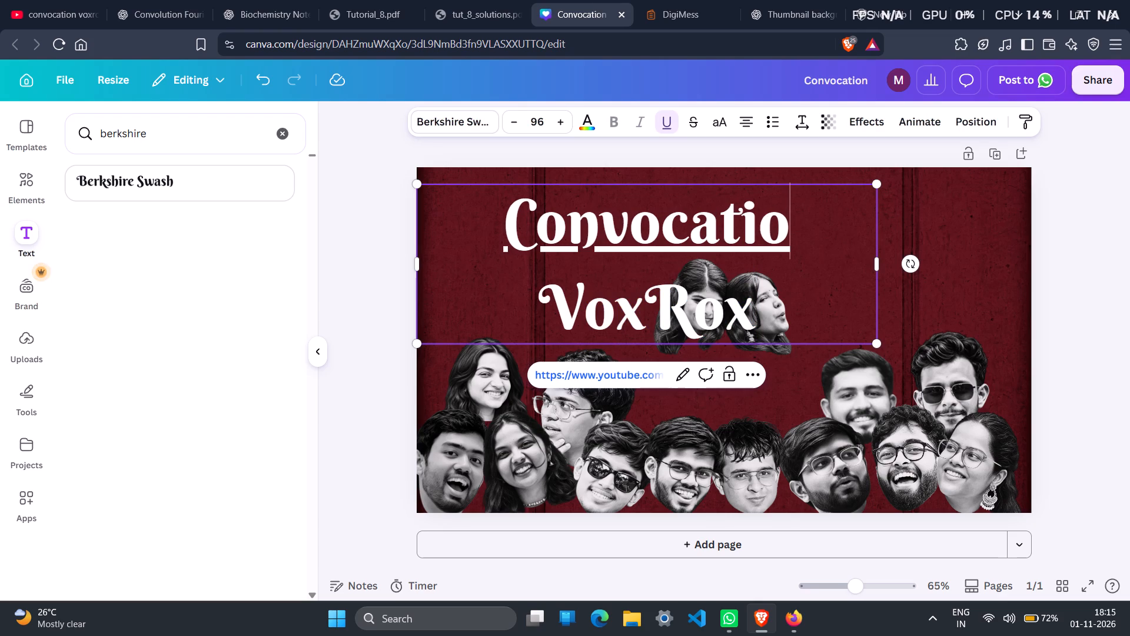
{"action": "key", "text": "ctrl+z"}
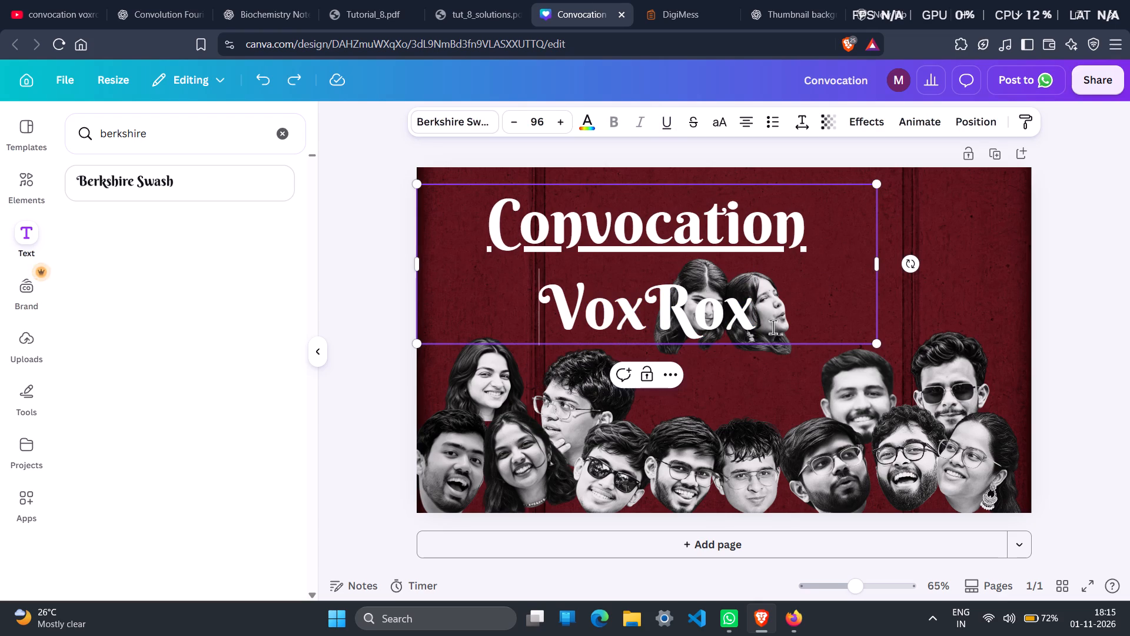
Underline the word "VoxRox" in the title.
{"action": "left_click_drag", "start_coordinate": [773, 327], "coordinate": [529, 278]}
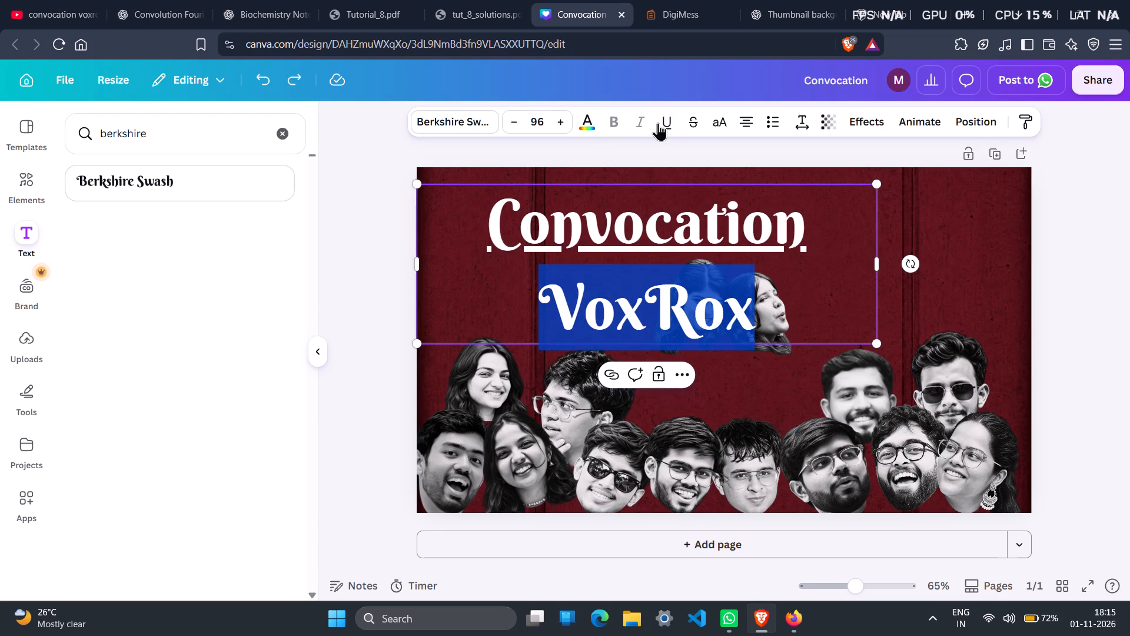
{"action": "left_click", "coordinate": [668, 122]}
{"action": "left_click", "coordinate": [848, 334]}
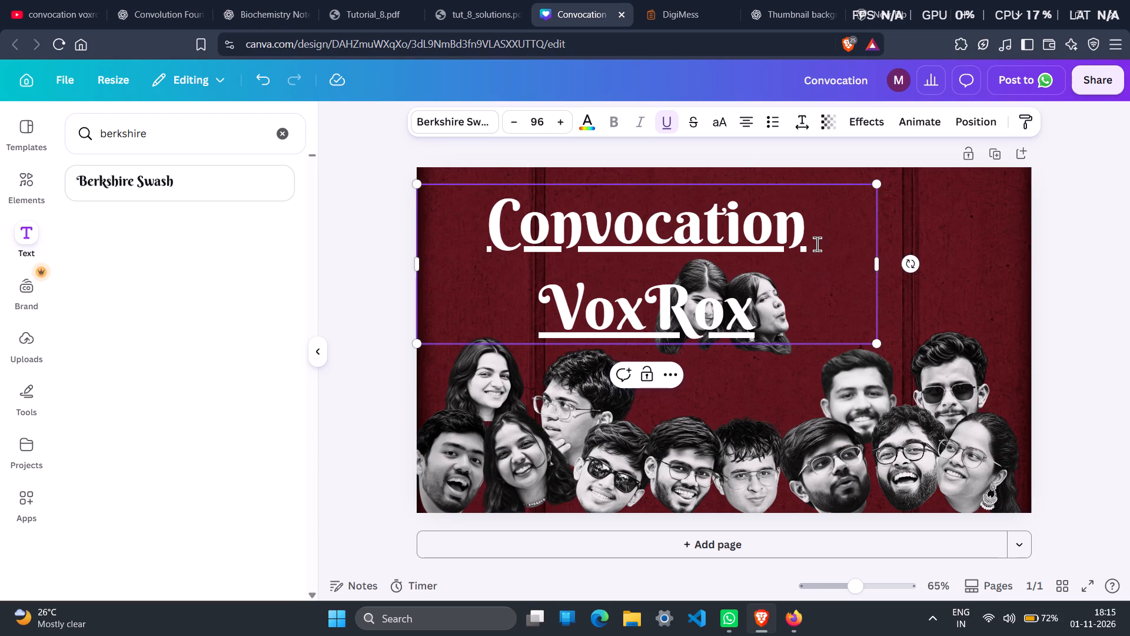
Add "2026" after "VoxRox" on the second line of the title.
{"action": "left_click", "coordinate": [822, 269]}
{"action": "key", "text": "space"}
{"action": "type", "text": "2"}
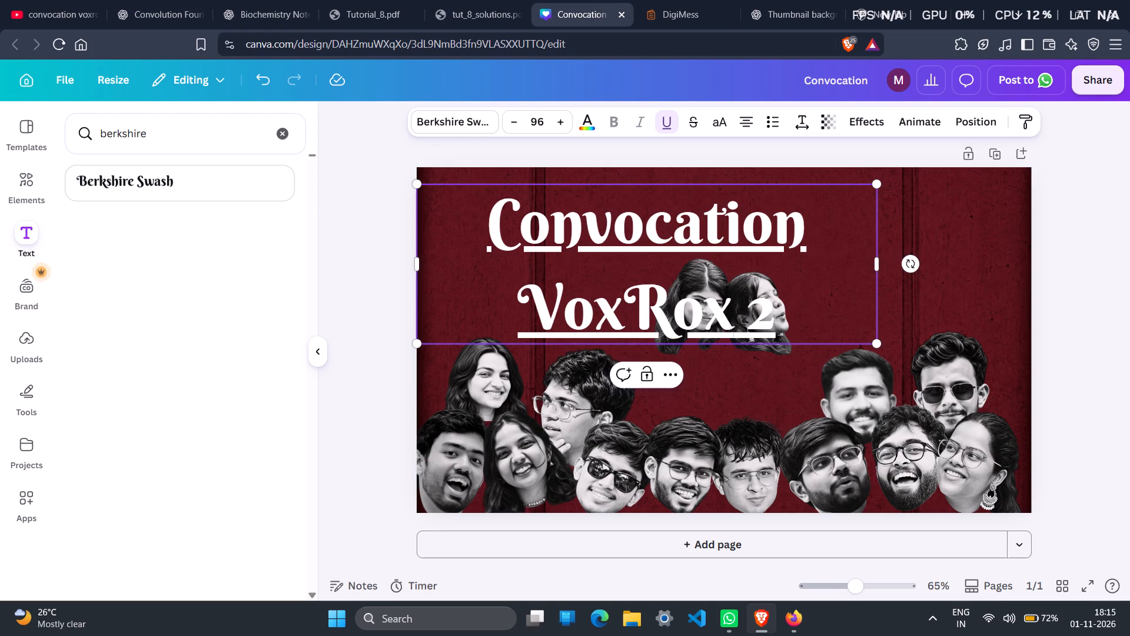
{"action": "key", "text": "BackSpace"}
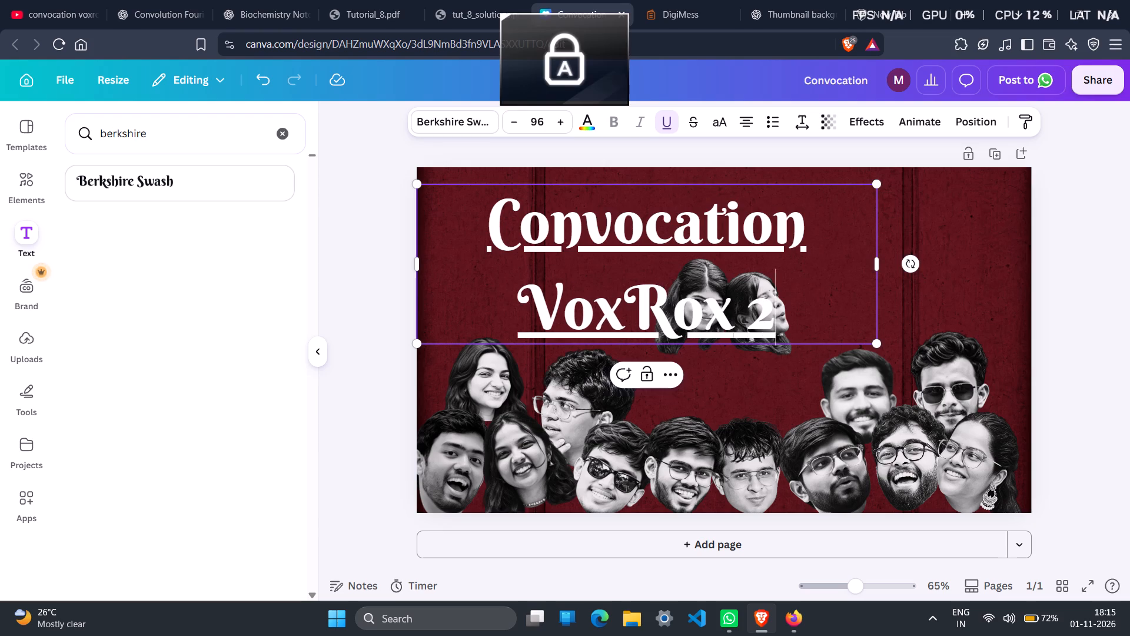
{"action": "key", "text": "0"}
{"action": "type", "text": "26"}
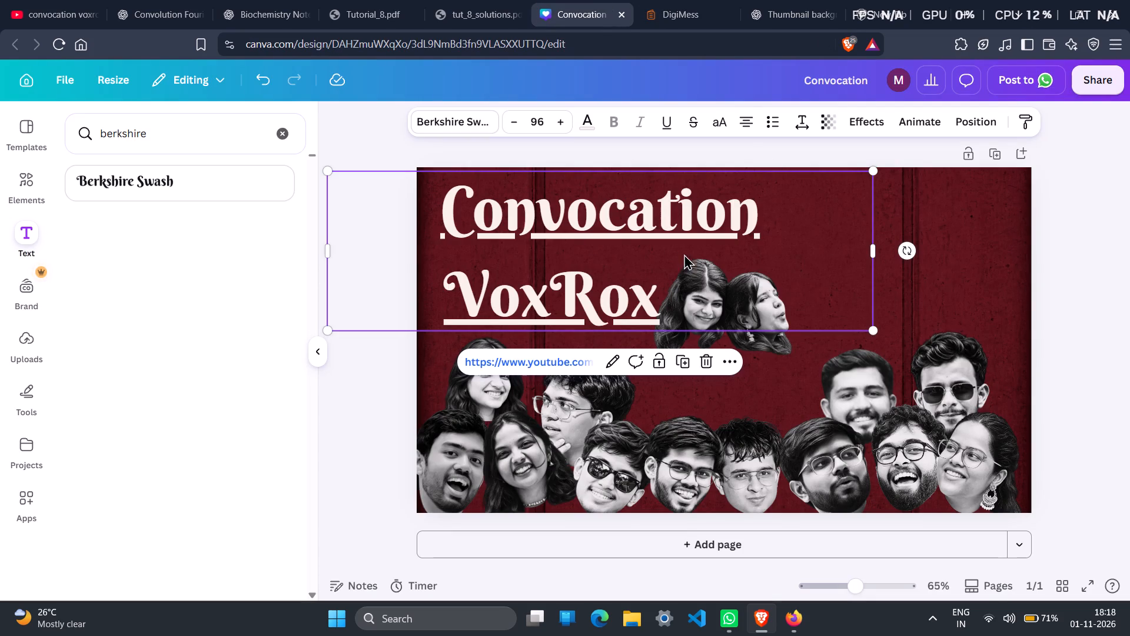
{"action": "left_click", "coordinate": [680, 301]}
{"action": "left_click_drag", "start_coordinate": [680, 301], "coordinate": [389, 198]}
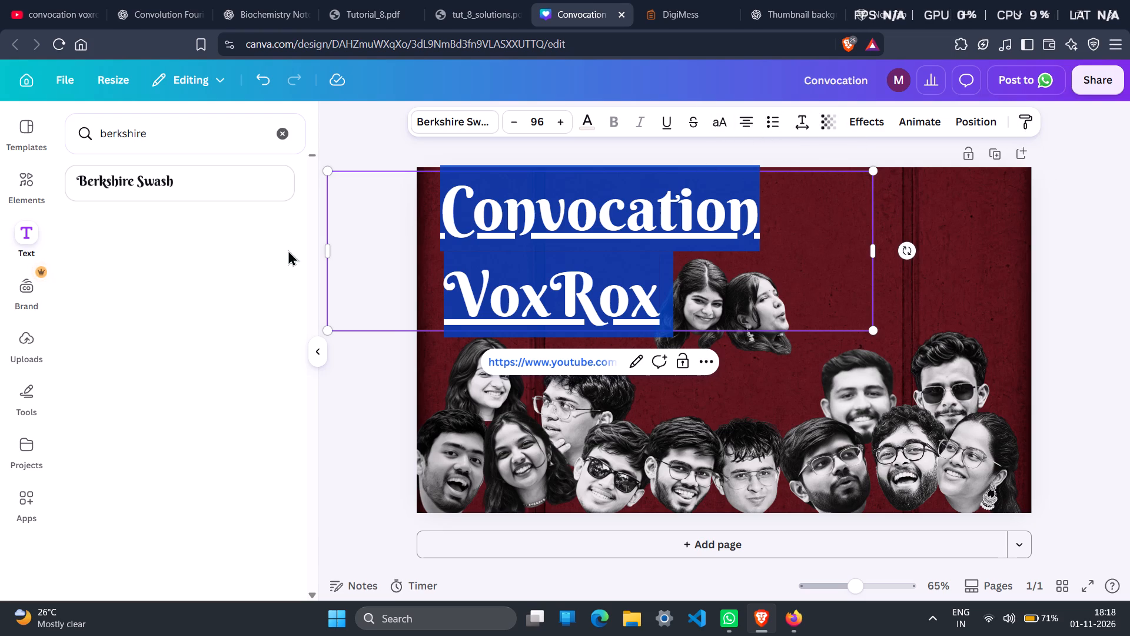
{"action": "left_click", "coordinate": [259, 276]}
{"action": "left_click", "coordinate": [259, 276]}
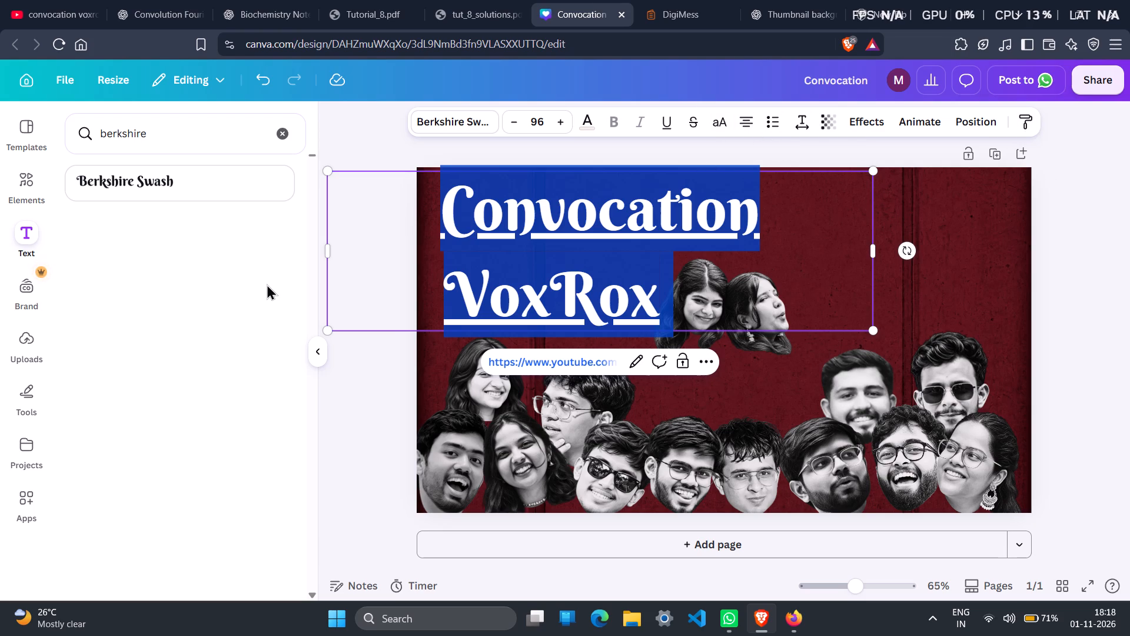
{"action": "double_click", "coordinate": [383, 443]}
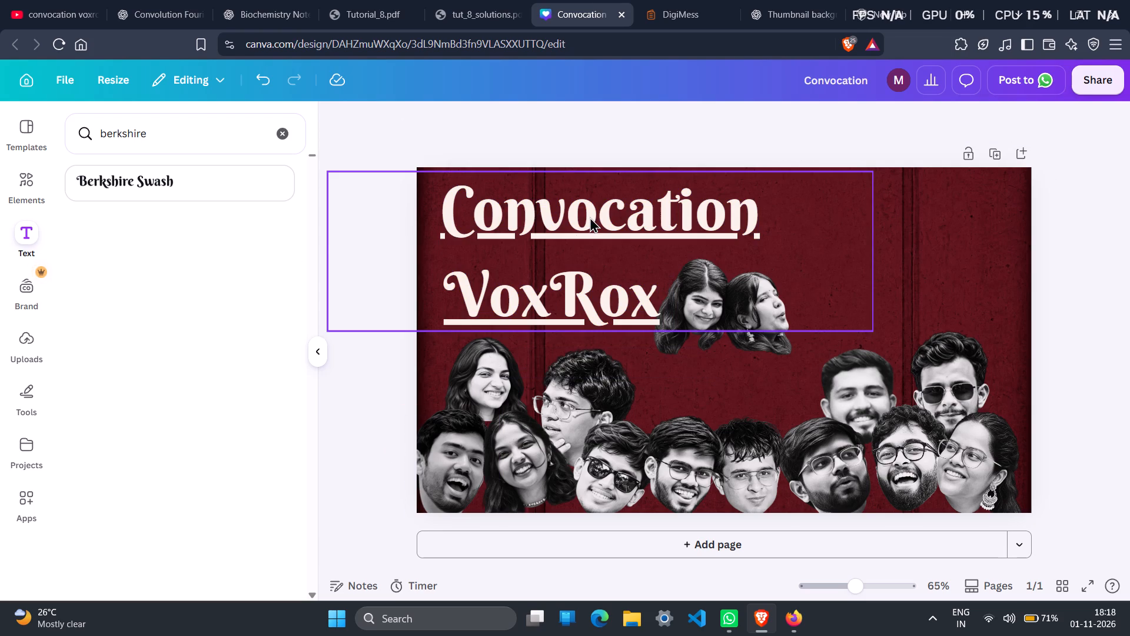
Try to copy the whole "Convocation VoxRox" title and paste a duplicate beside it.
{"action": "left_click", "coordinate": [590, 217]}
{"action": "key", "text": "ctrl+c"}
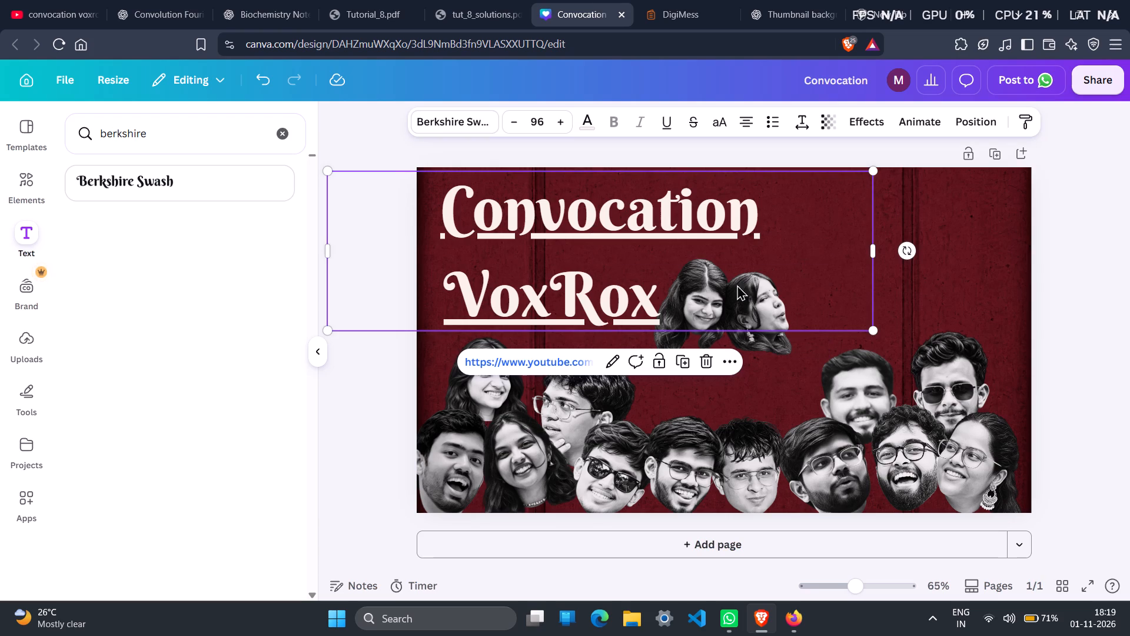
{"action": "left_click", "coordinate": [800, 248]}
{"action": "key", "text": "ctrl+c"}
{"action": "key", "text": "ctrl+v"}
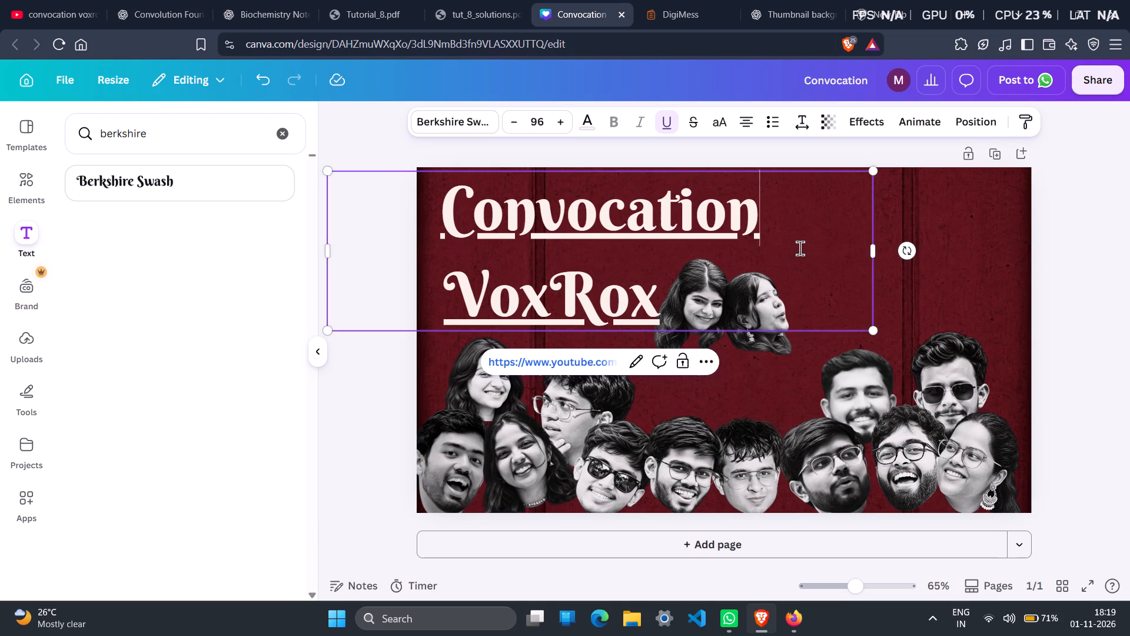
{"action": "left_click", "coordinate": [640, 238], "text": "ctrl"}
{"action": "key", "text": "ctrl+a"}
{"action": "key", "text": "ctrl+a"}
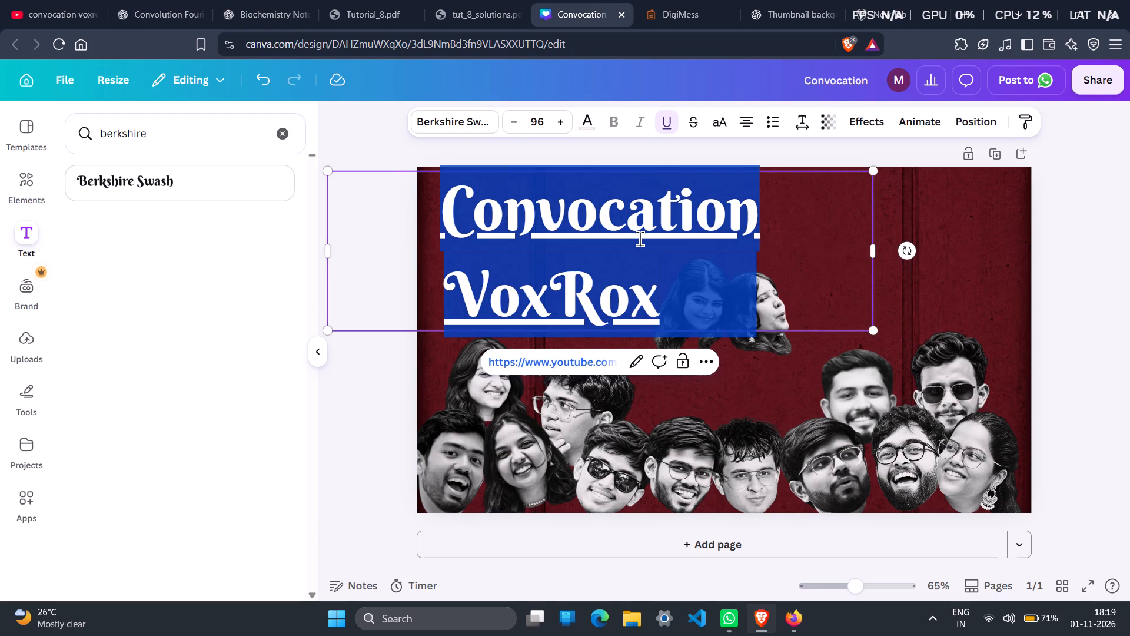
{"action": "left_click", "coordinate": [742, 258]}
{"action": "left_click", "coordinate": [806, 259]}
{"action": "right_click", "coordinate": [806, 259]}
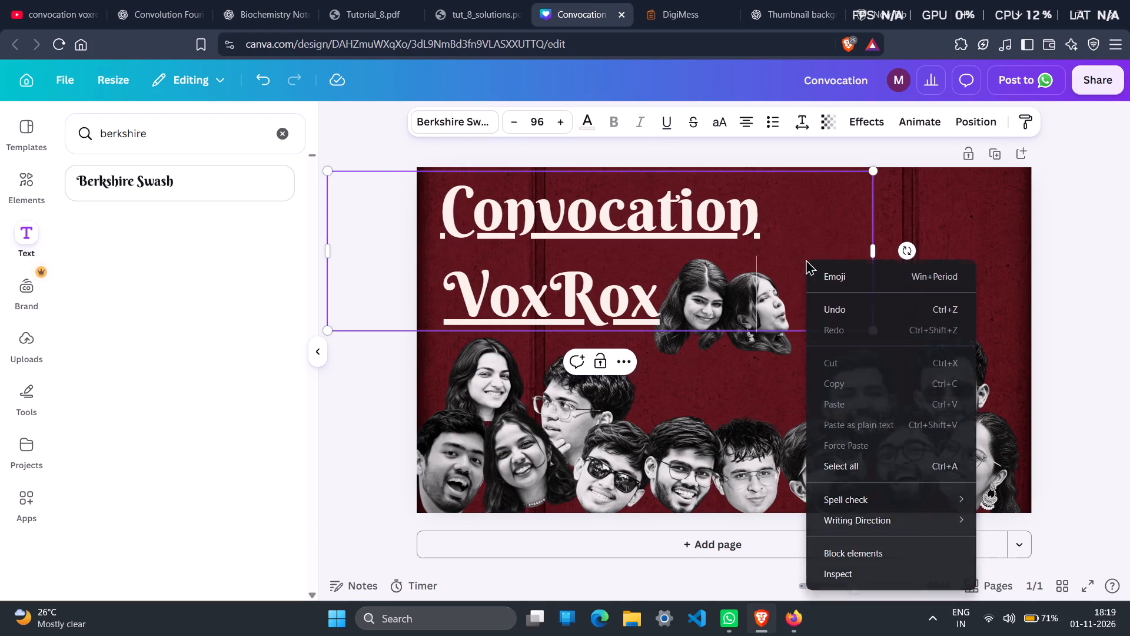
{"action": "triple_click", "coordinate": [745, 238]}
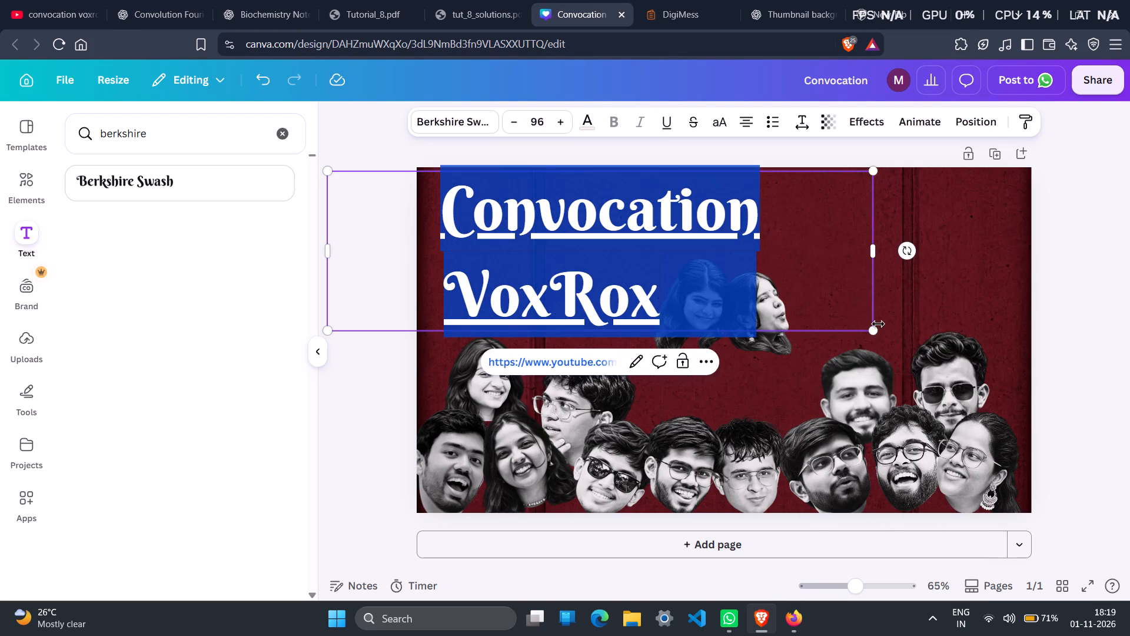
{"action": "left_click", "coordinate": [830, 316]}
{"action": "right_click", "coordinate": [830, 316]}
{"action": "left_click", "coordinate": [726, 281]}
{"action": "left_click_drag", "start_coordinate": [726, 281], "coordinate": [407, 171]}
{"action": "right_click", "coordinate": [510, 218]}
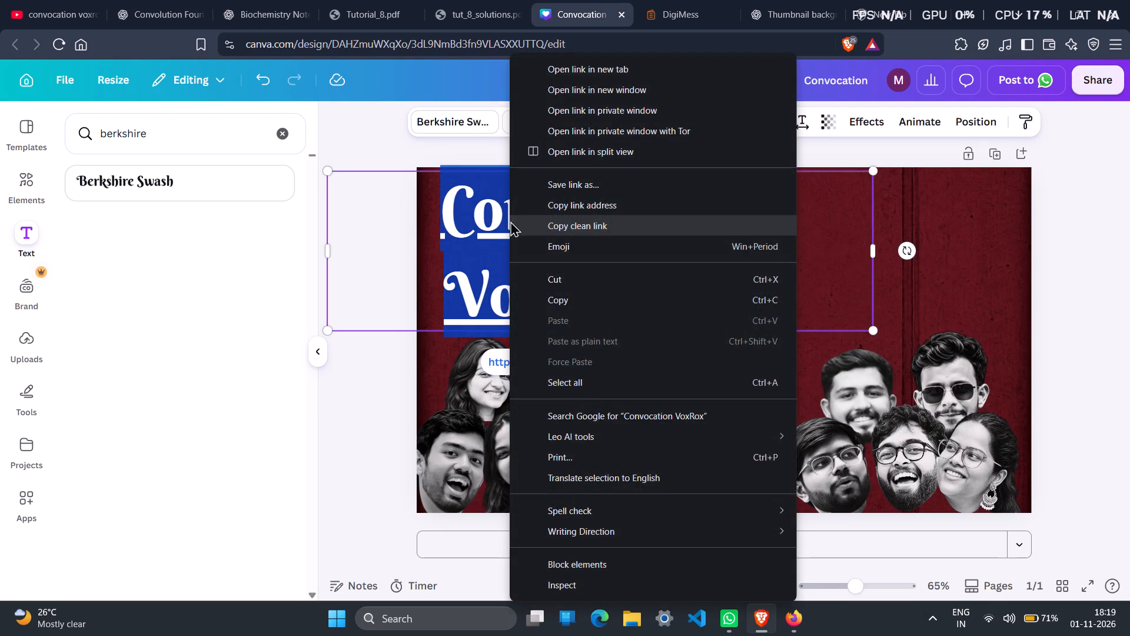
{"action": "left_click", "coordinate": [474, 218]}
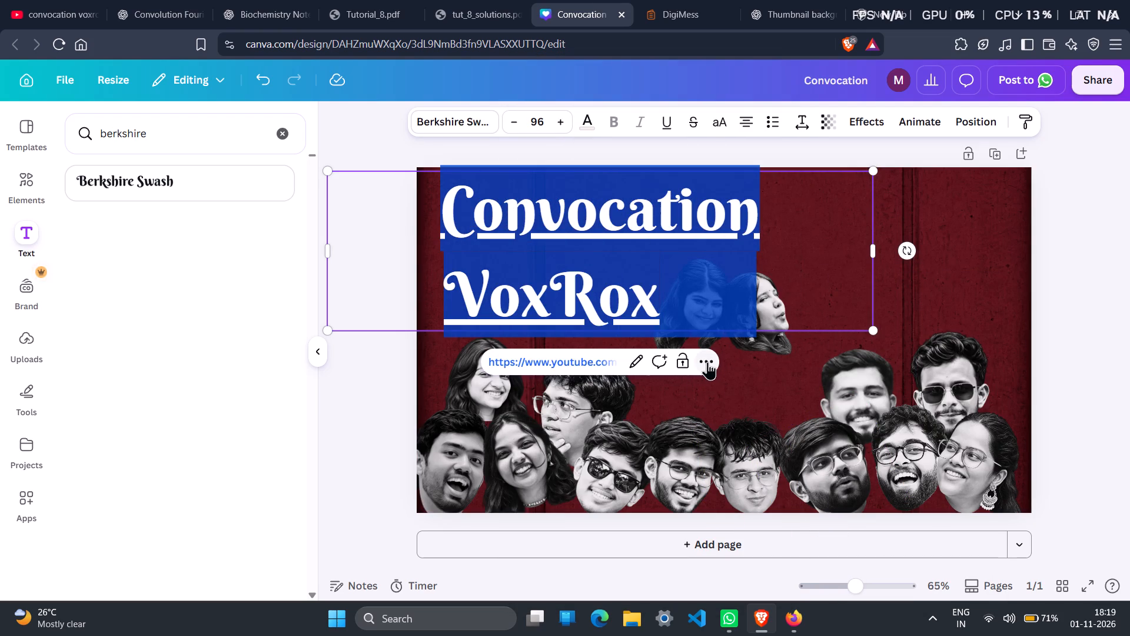
Copy the "Convocation VoxRox" title and paste a duplicate onto the page, keeping the red background in place.
{"action": "left_click", "coordinate": [707, 362]}
{"action": "left_click", "coordinate": [779, 83]}
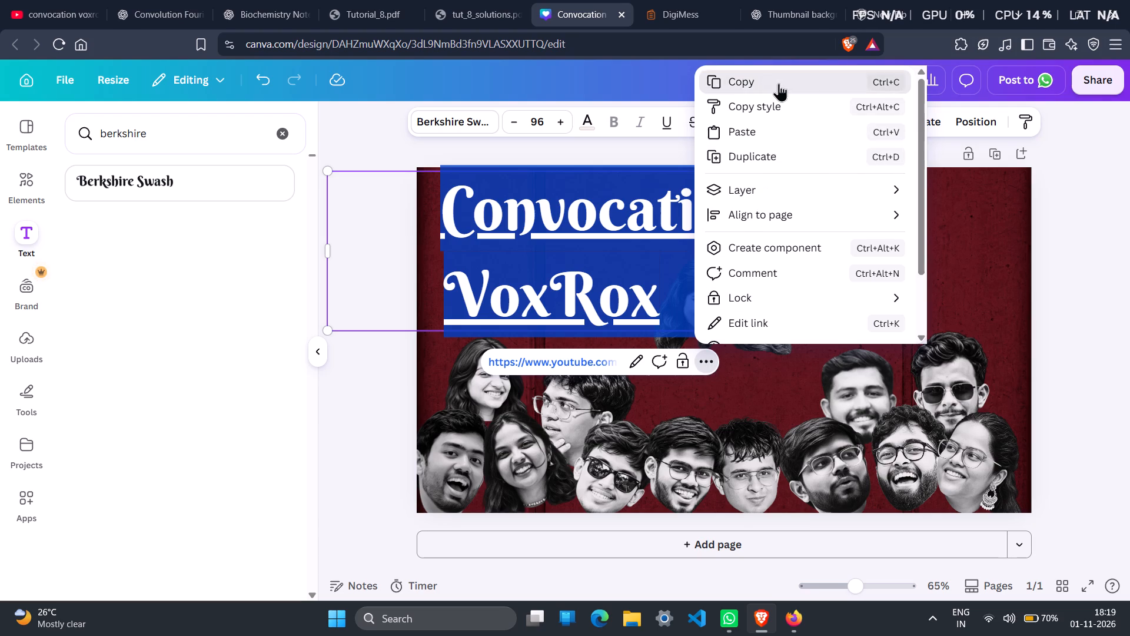
{"action": "left_click", "coordinate": [780, 392]}
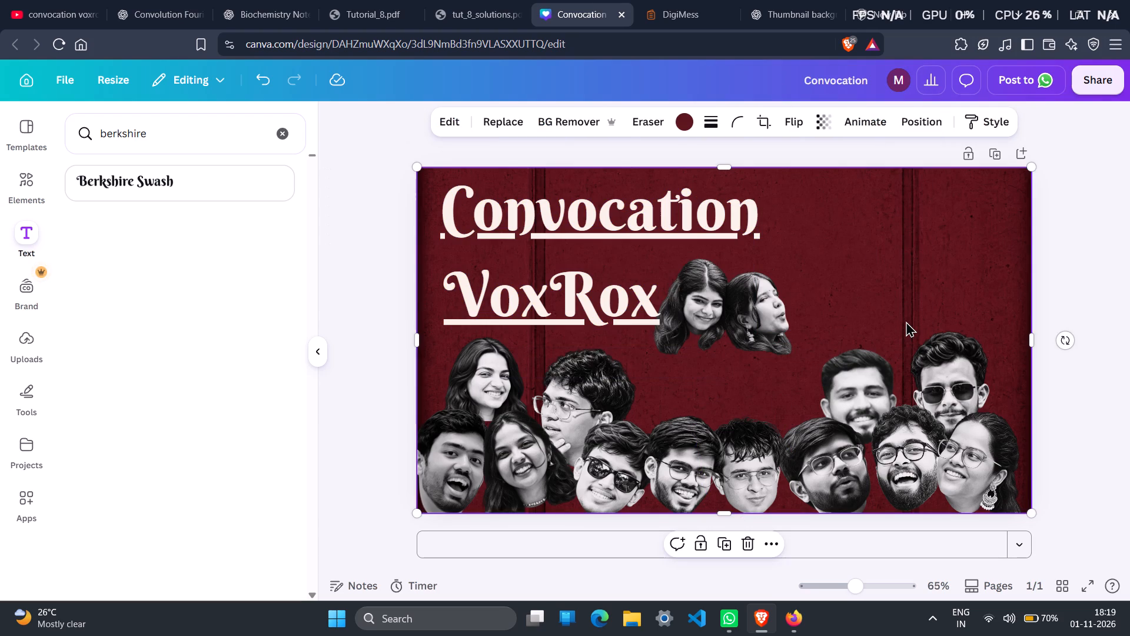
{"action": "left_click", "coordinate": [906, 321]}
{"action": "key", "text": "ctrl+v"}
{"action": "left_click", "coordinate": [906, 321], "text": "ctrl"}
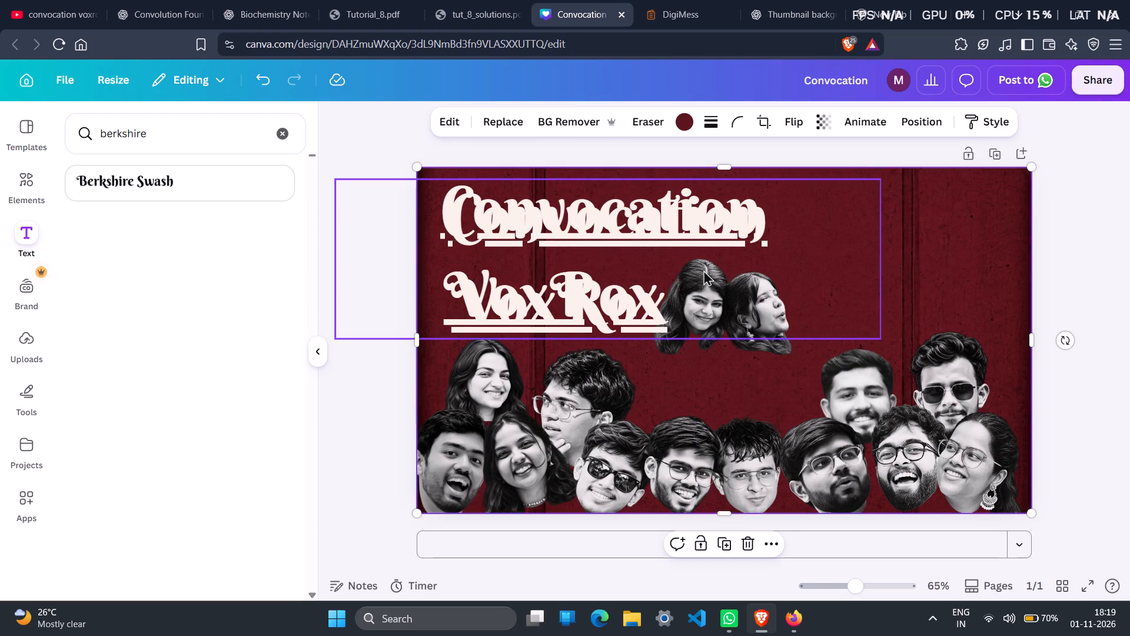
{"action": "left_click_drag", "start_coordinate": [685, 259], "coordinate": [686, 267]}
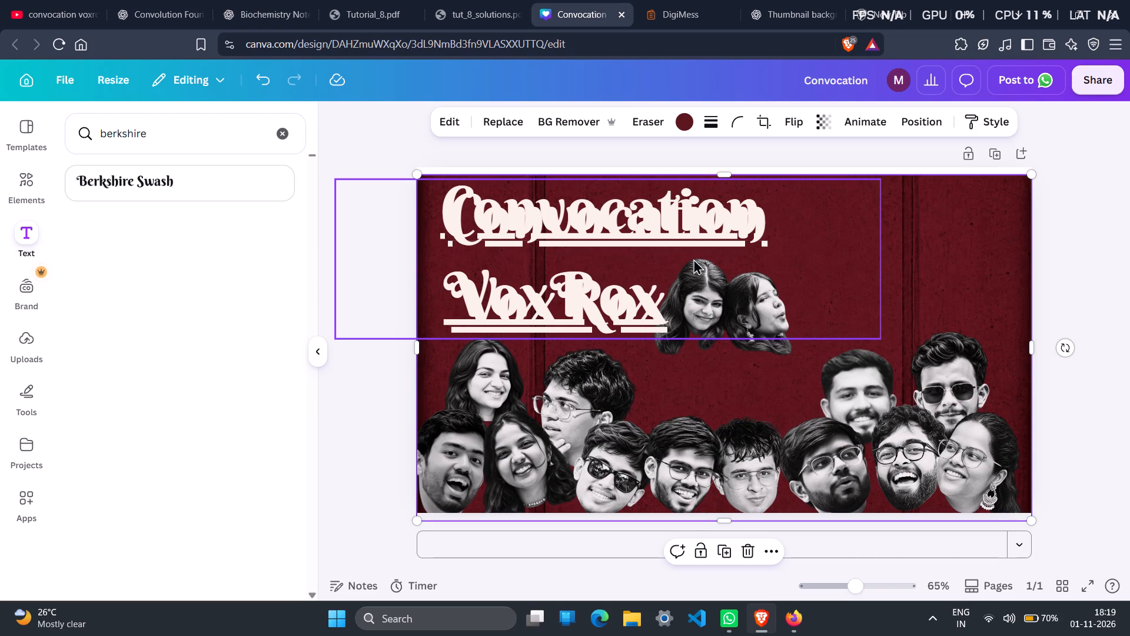
{"action": "key", "text": "ctrl+z"}
Recolour the duplicate "Convocation VoxRox" title with the dark navy from the Deep Blue palette.
{"action": "left_click", "coordinate": [848, 291]}
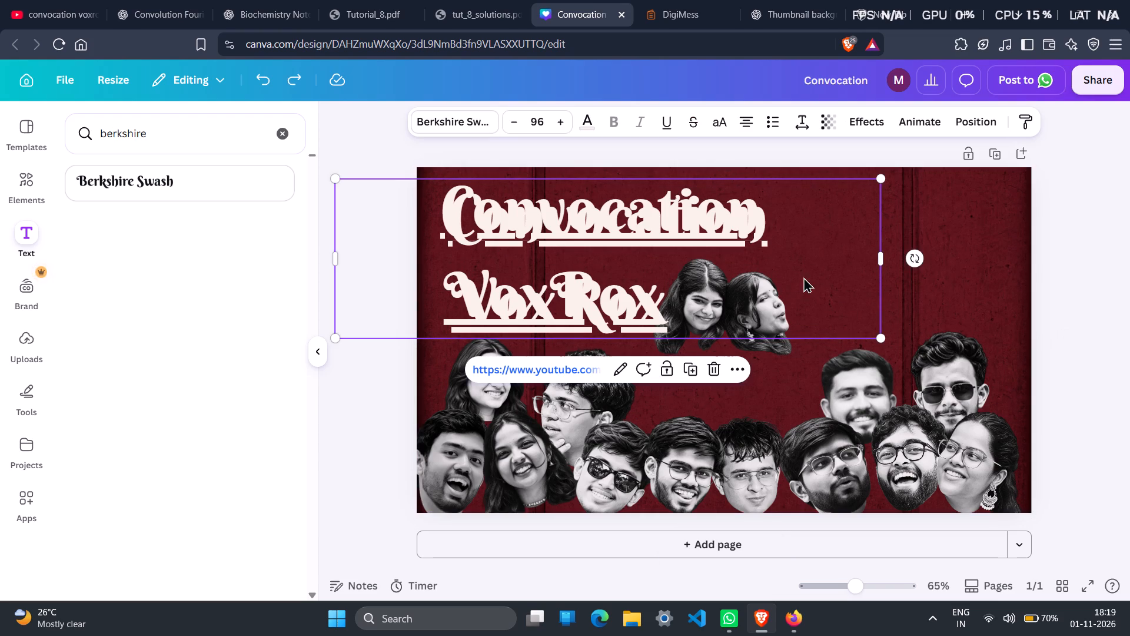
{"action": "left_click", "coordinate": [683, 236]}
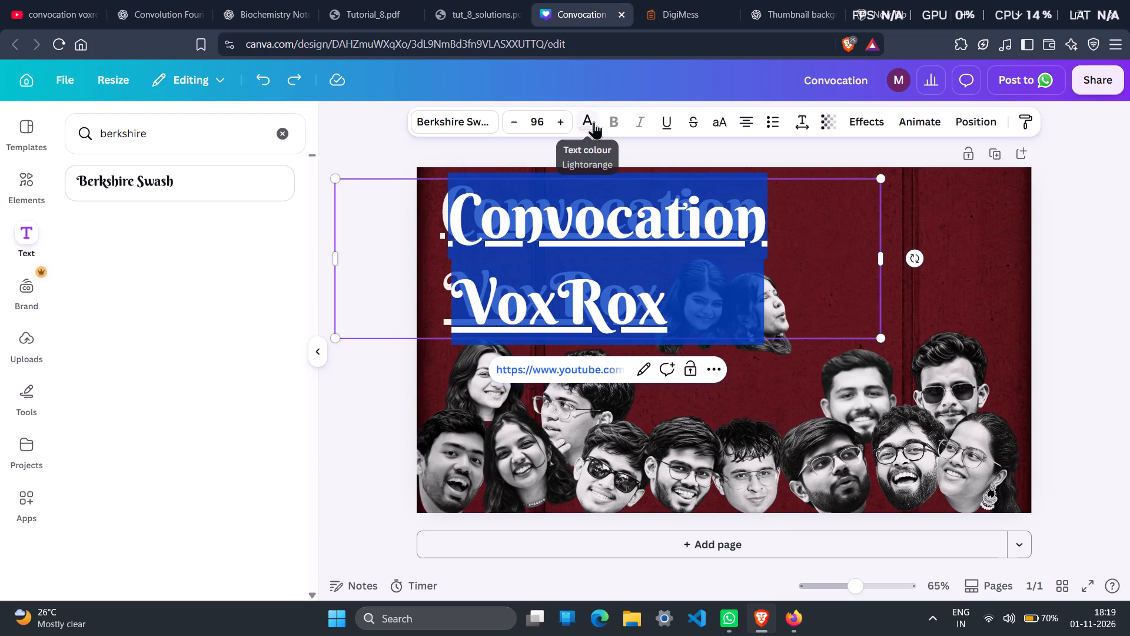
{"action": "left_click", "coordinate": [593, 121]}
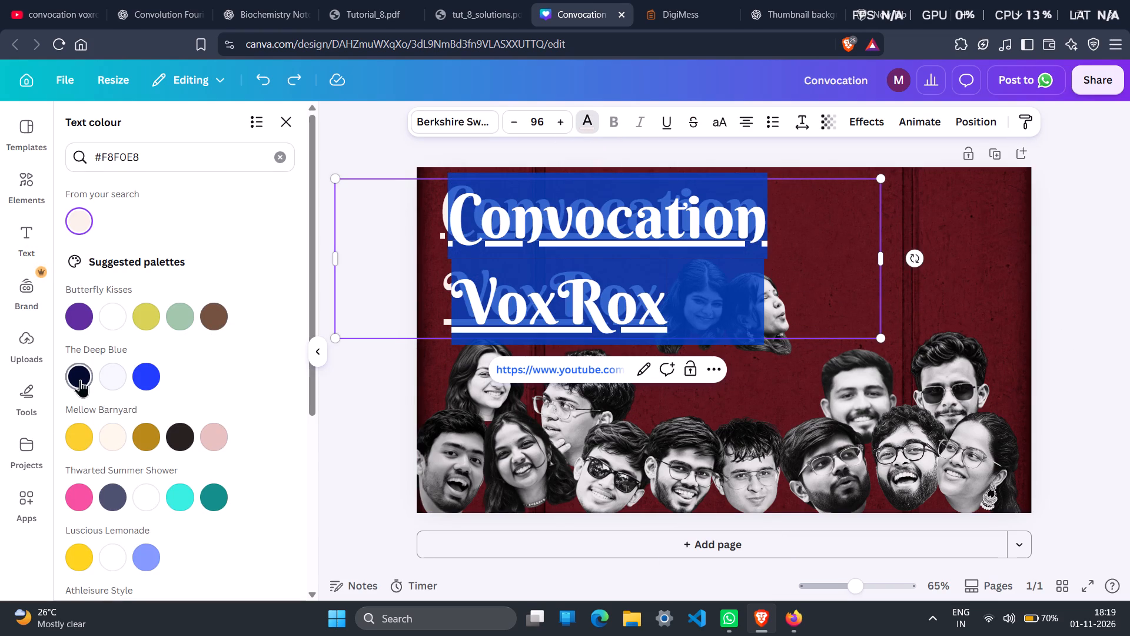
{"action": "left_click", "coordinate": [80, 379]}
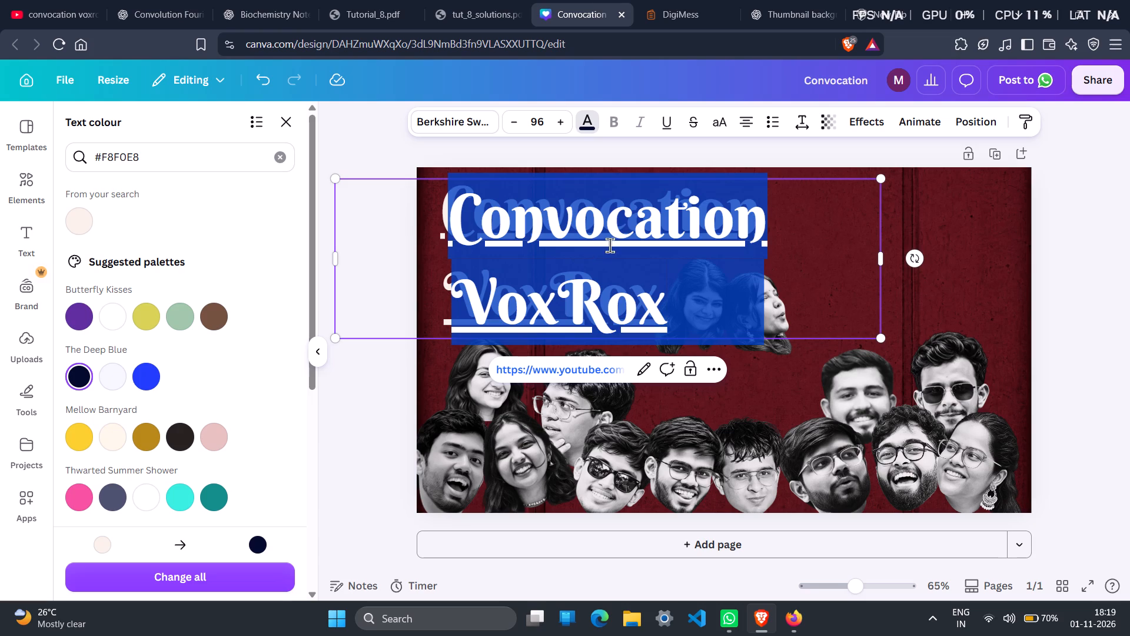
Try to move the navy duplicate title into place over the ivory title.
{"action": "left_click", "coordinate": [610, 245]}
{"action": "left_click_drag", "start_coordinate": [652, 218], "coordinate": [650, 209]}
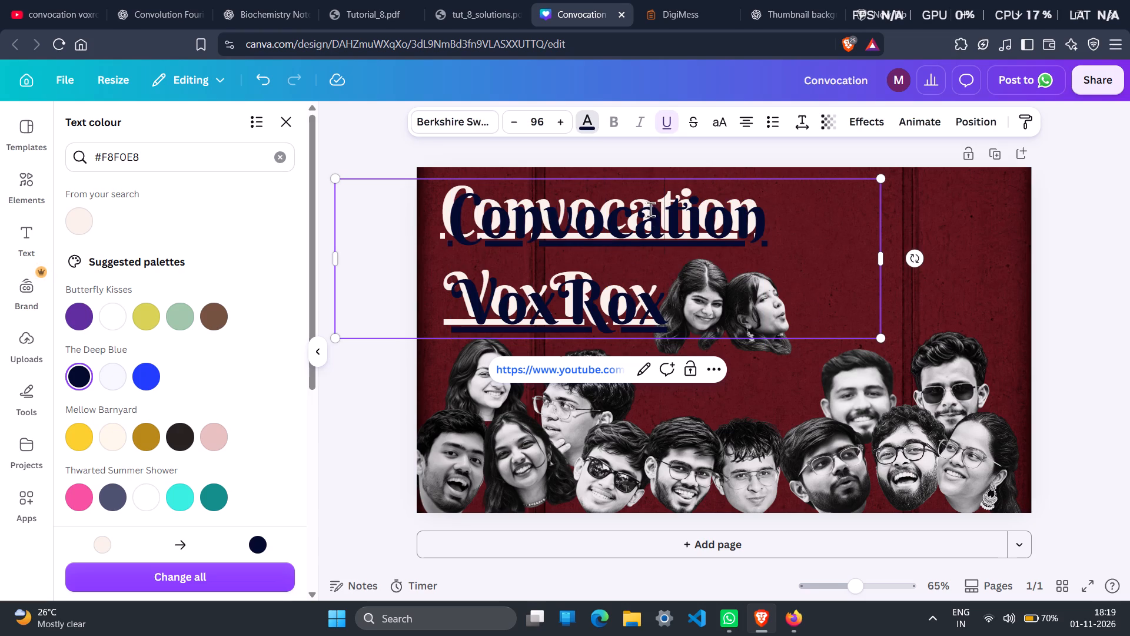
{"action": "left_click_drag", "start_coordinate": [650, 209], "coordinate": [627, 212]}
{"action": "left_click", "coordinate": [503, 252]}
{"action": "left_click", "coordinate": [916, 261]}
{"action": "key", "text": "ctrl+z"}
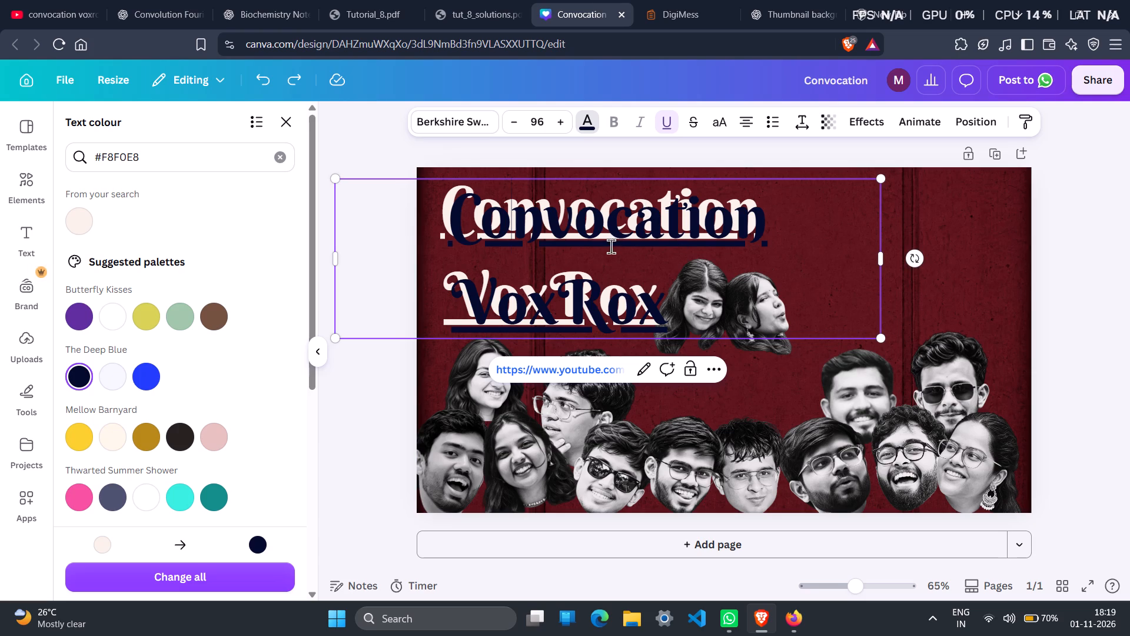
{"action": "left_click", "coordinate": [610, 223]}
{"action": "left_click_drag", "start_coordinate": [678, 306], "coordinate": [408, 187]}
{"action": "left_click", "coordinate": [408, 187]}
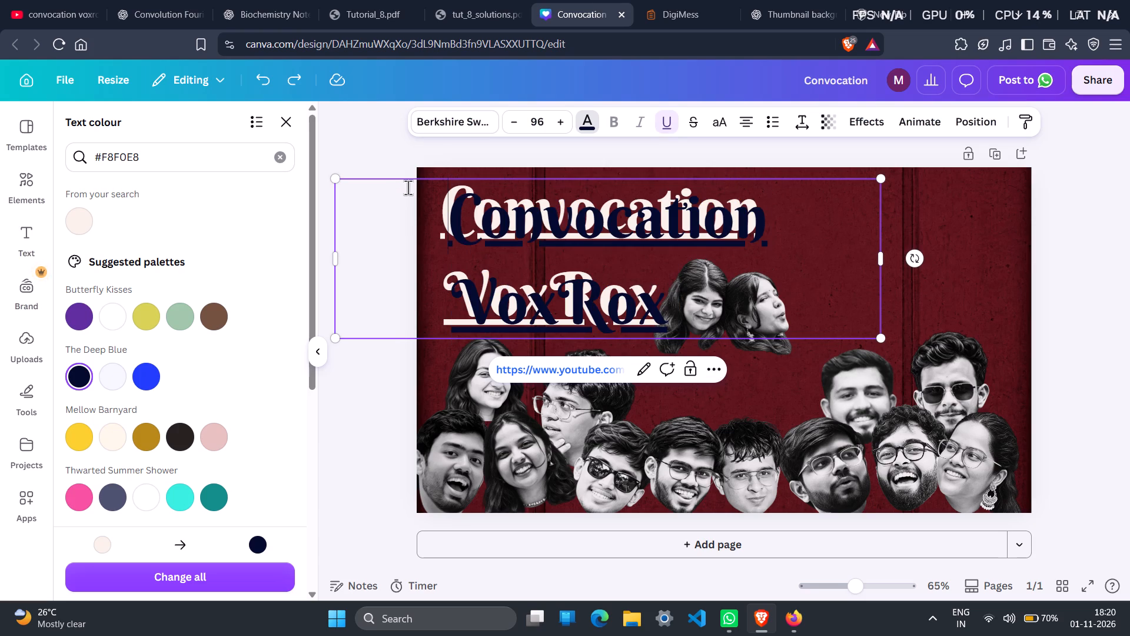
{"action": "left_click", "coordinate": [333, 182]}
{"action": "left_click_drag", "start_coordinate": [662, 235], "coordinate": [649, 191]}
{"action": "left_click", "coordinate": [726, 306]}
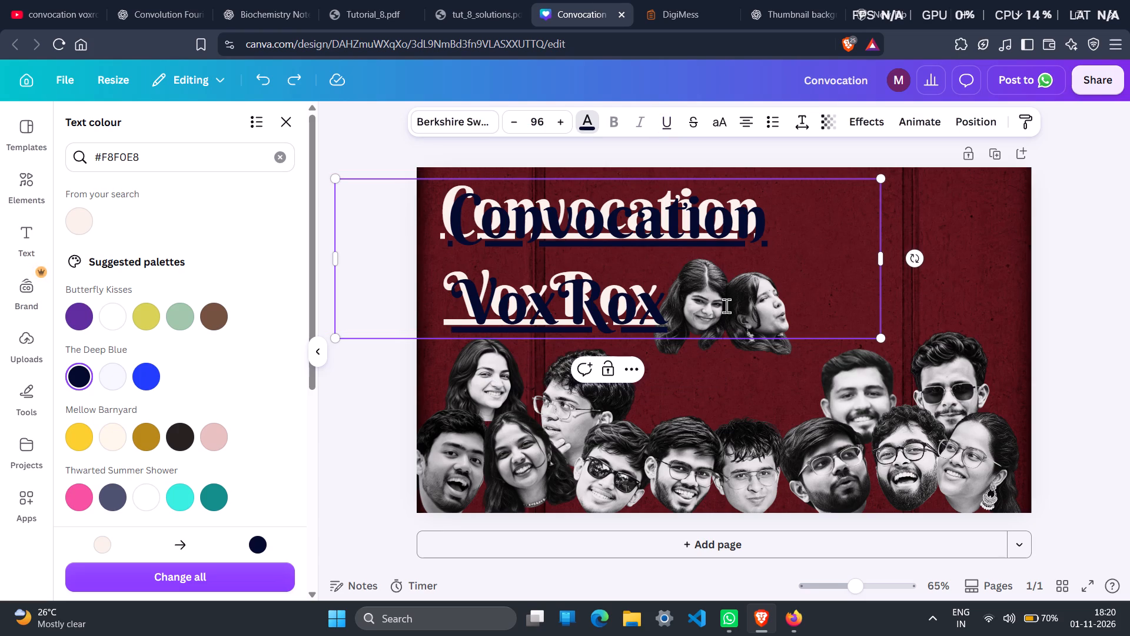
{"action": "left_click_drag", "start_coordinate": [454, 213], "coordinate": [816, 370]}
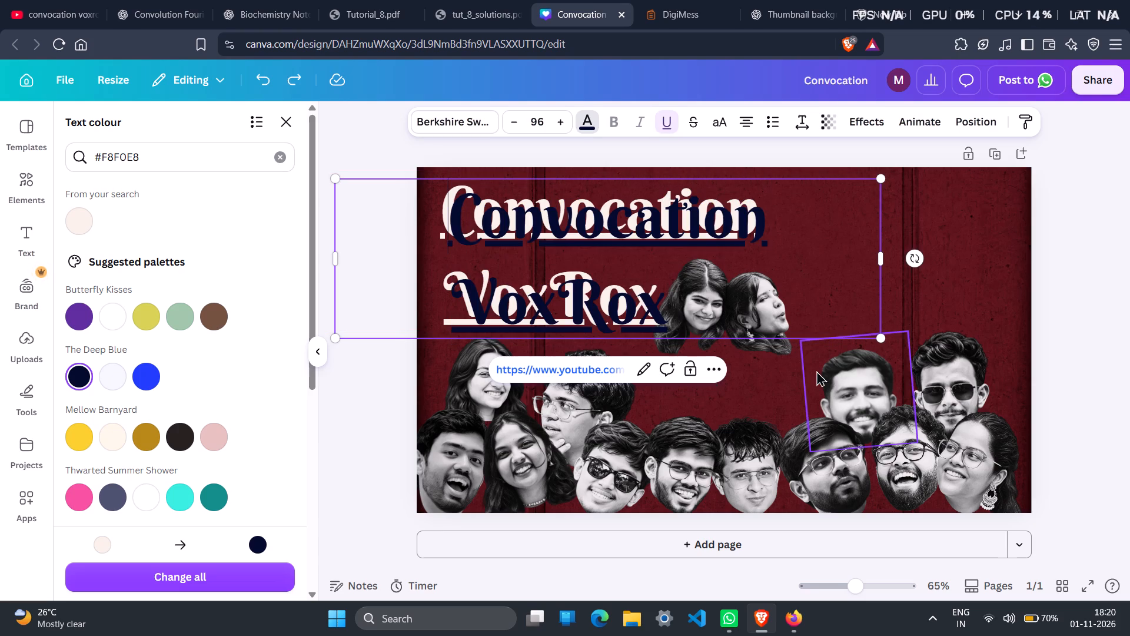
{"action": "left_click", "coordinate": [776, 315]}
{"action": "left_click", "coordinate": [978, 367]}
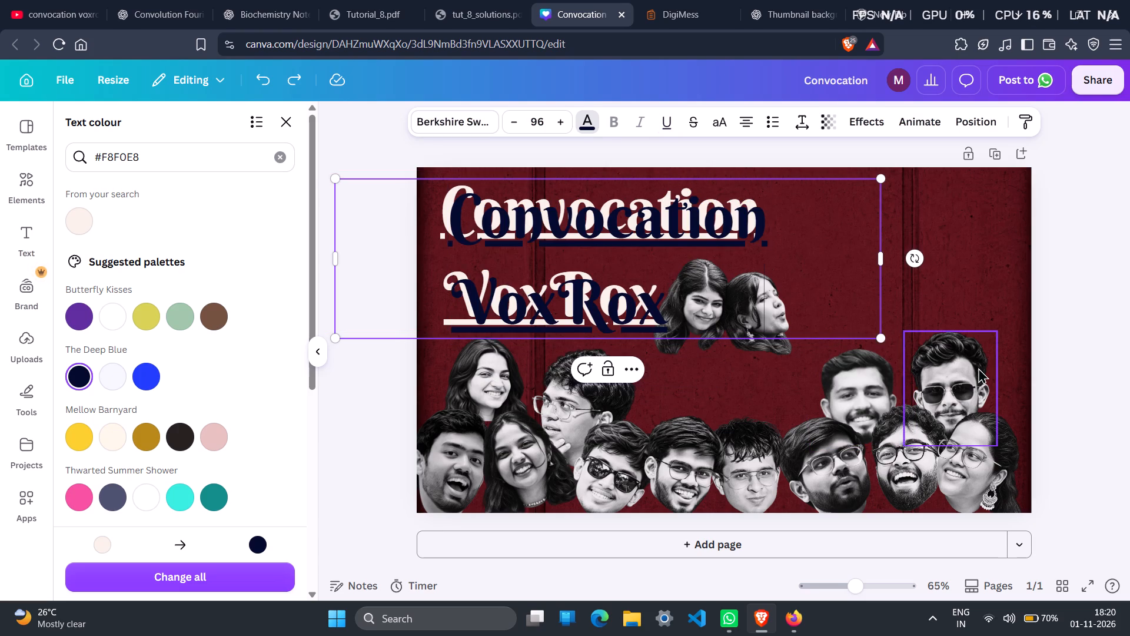
Position the navy duplicate over the ivory title, level with it and offset slightly to the right as a shadow.
{"action": "left_click_drag", "start_coordinate": [636, 237], "coordinate": [629, 226]}
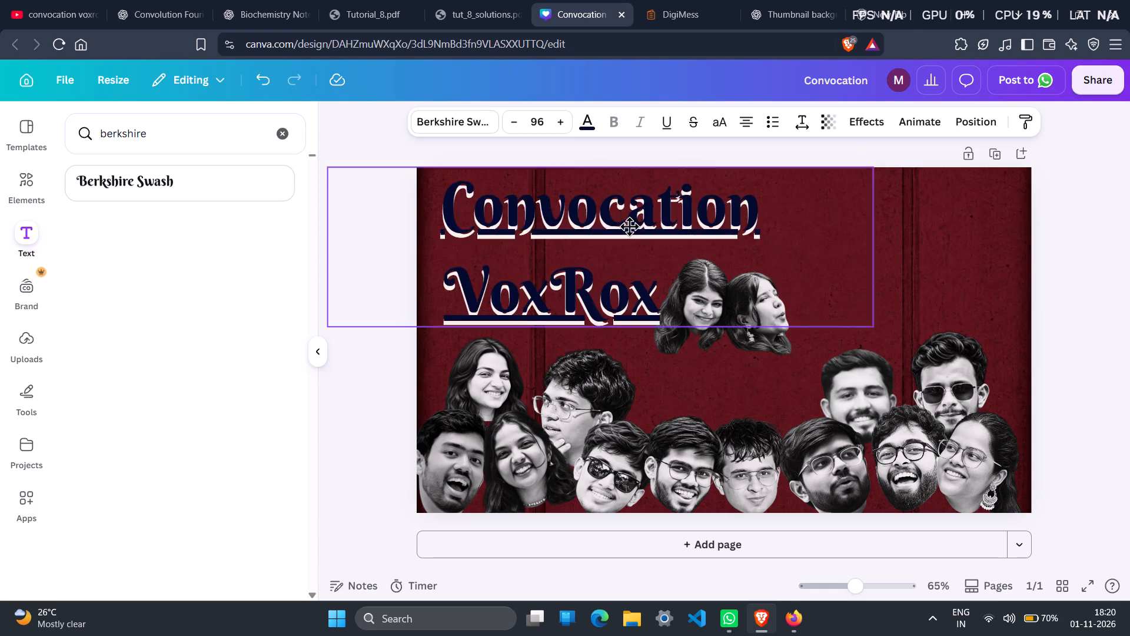
{"action": "left_click_drag", "start_coordinate": [629, 226], "coordinate": [631, 233]}
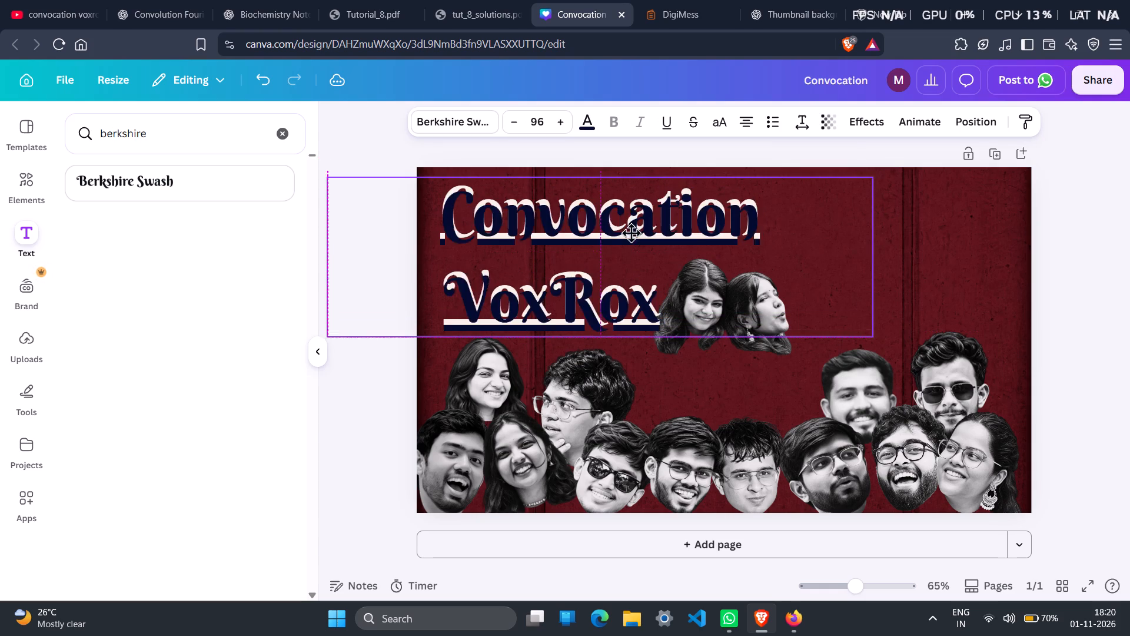
{"action": "left_click_drag", "start_coordinate": [631, 233], "coordinate": [633, 231]}
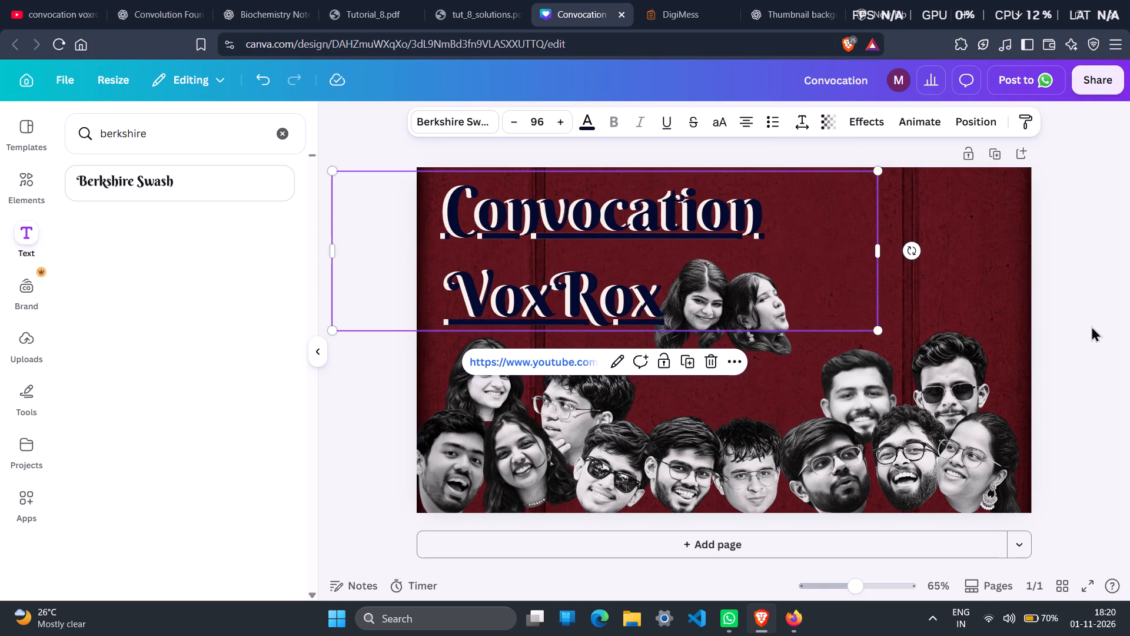
{"action": "left_click", "coordinate": [1091, 326]}
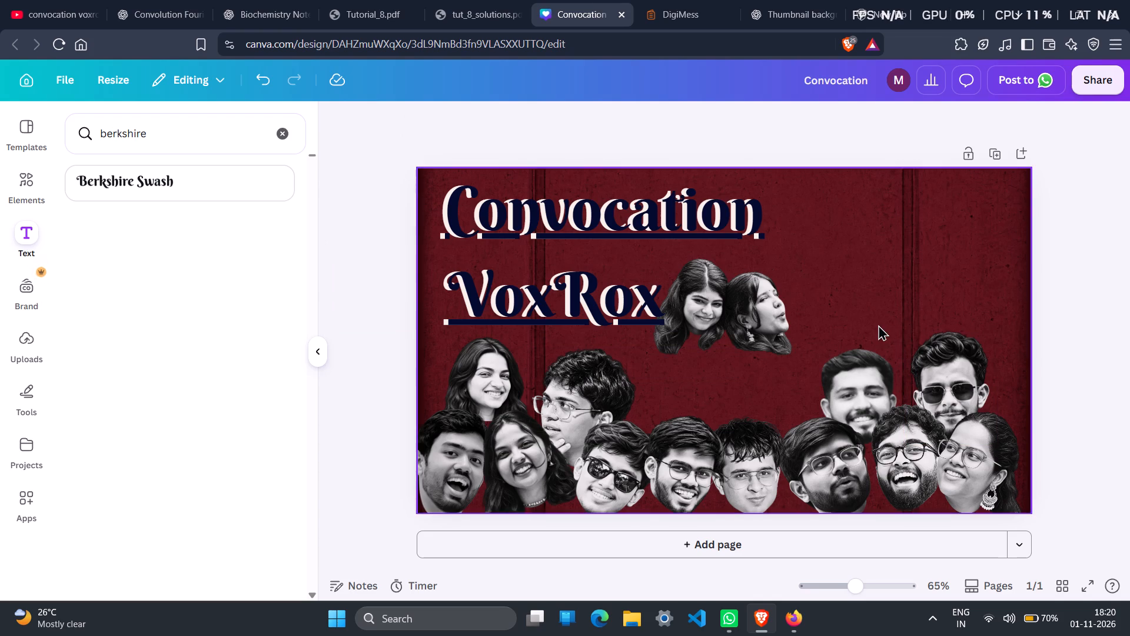
Send the navy duplicate title backward several levels in the layer order, behind the ivory title.
{"action": "left_click", "coordinate": [693, 209]}
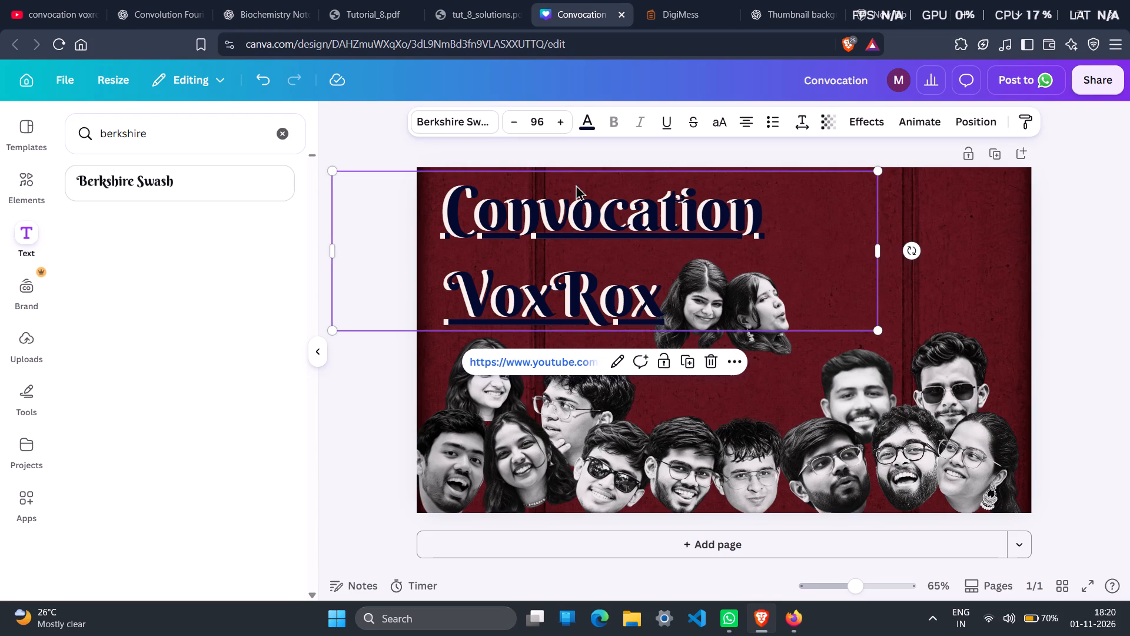
{"action": "triple_click", "coordinate": [580, 213]}
{"action": "left_click", "coordinate": [580, 213]}
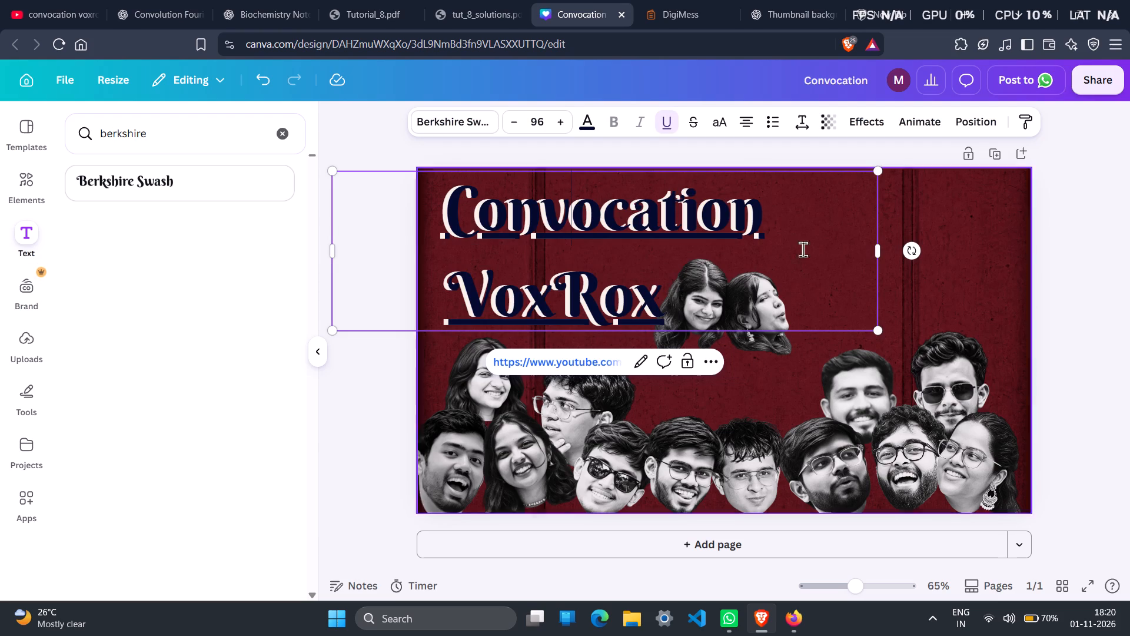
{"action": "left_click", "coordinate": [697, 253]}
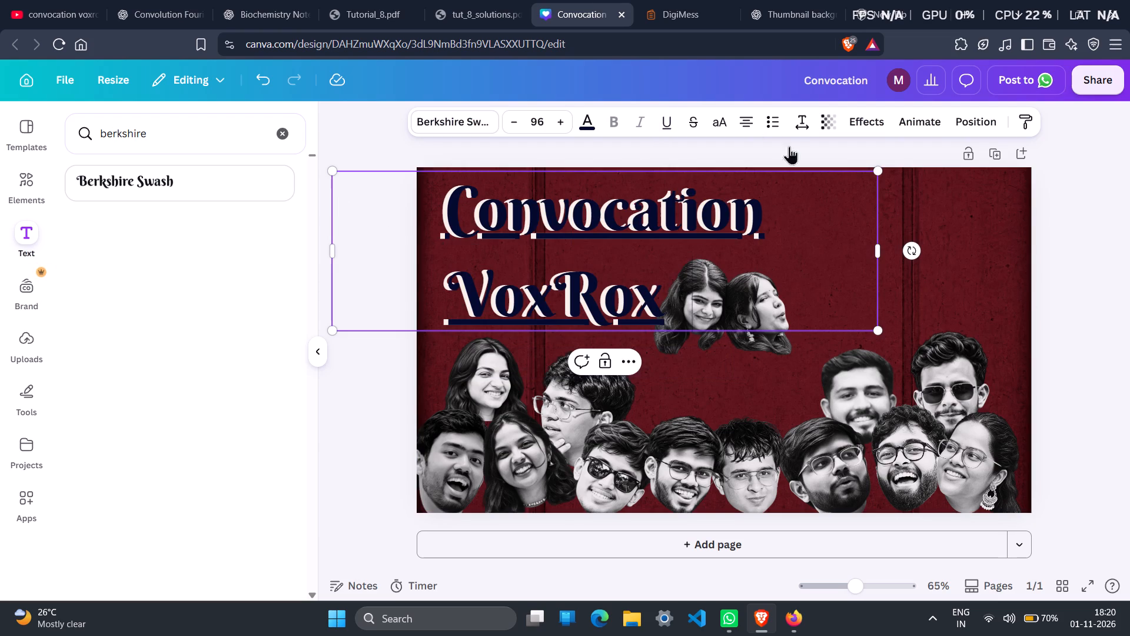
{"action": "left_click", "coordinate": [979, 116]}
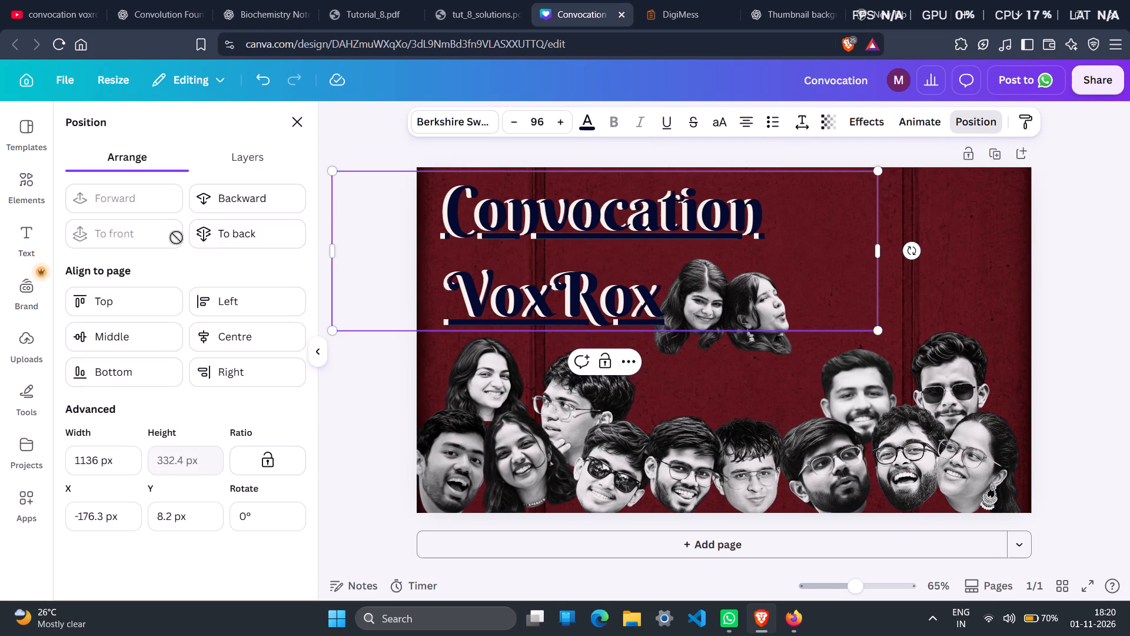
{"action": "left_click", "coordinate": [247, 202]}
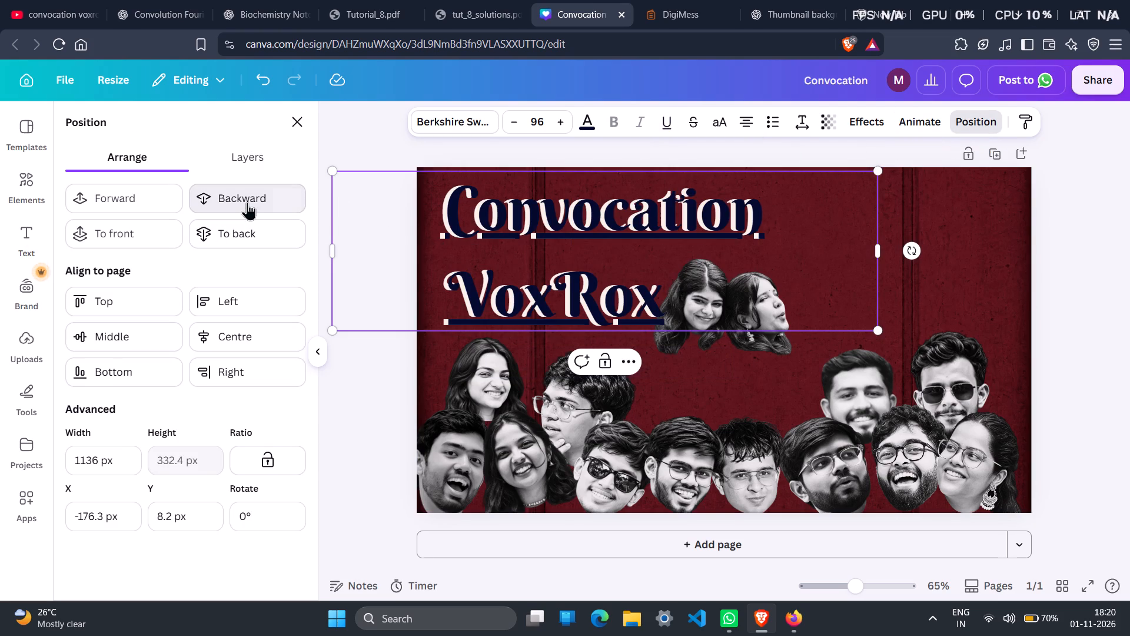
{"action": "left_click", "coordinate": [247, 202]}
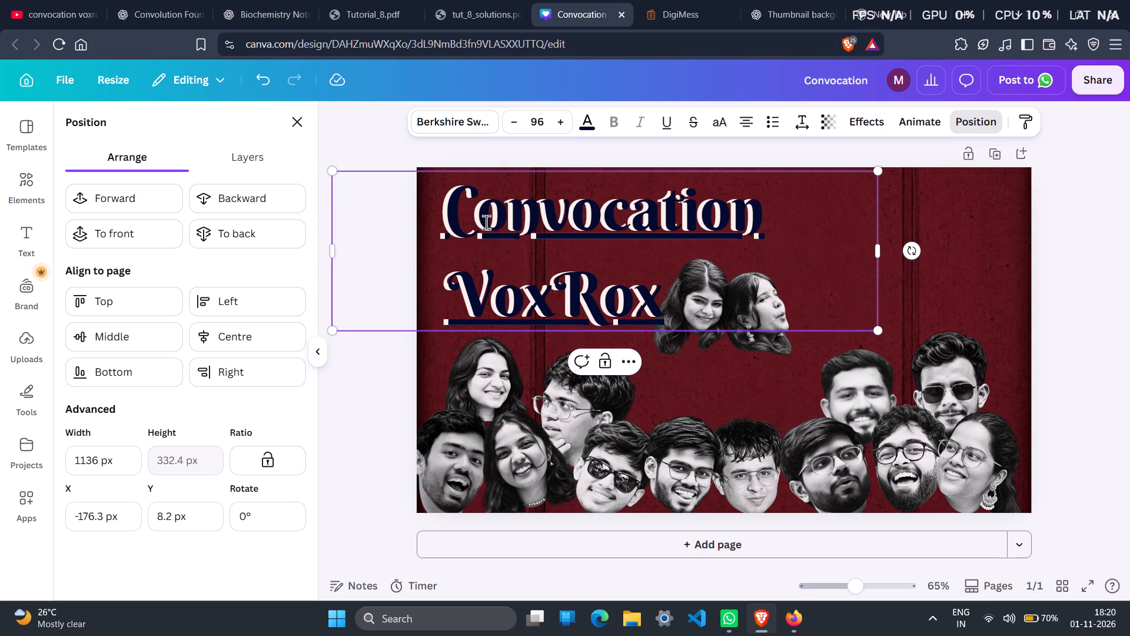
{"action": "left_click", "coordinate": [456, 253]}
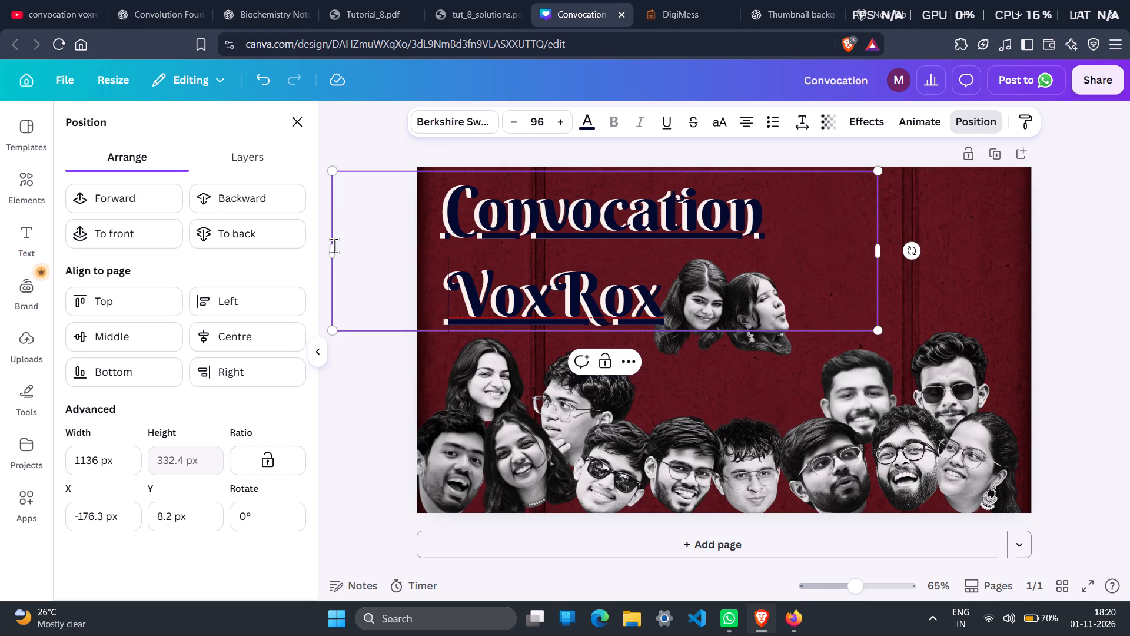
{"action": "triple_click", "coordinate": [207, 197]}
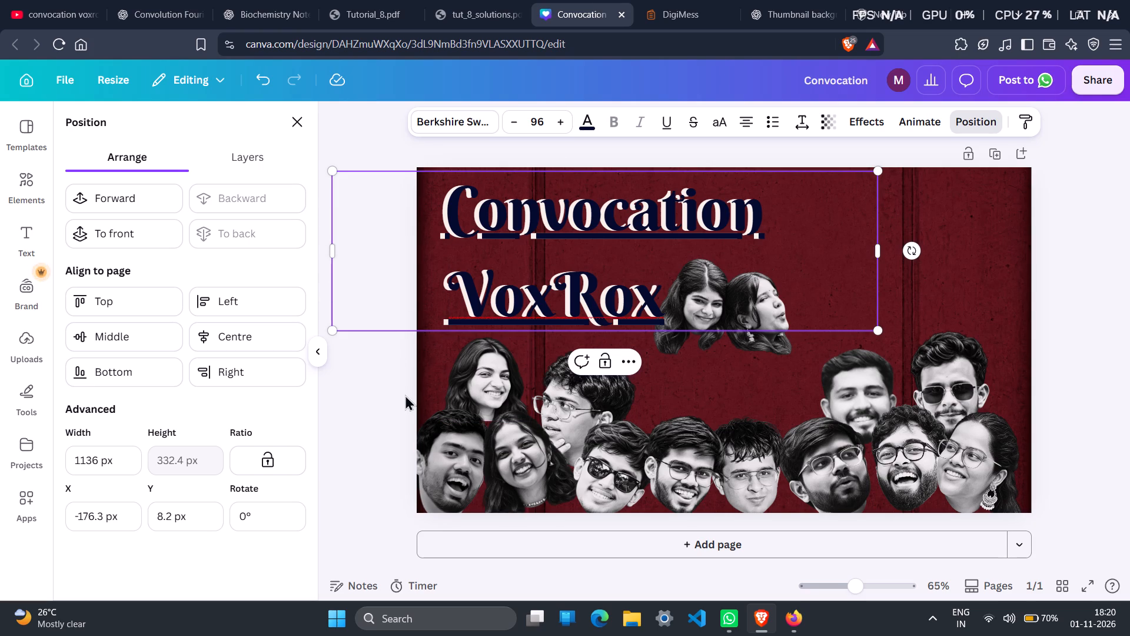
{"action": "left_click", "coordinate": [405, 395]}
{"action": "left_click", "coordinate": [500, 271]}
{"action": "double_click", "coordinate": [364, 380]}
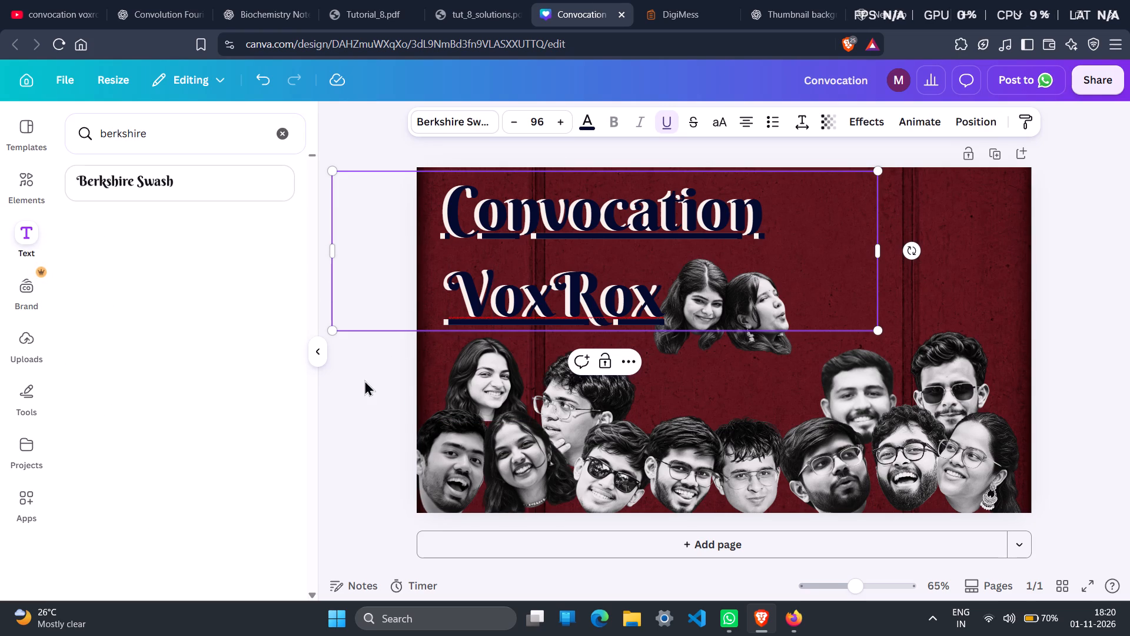
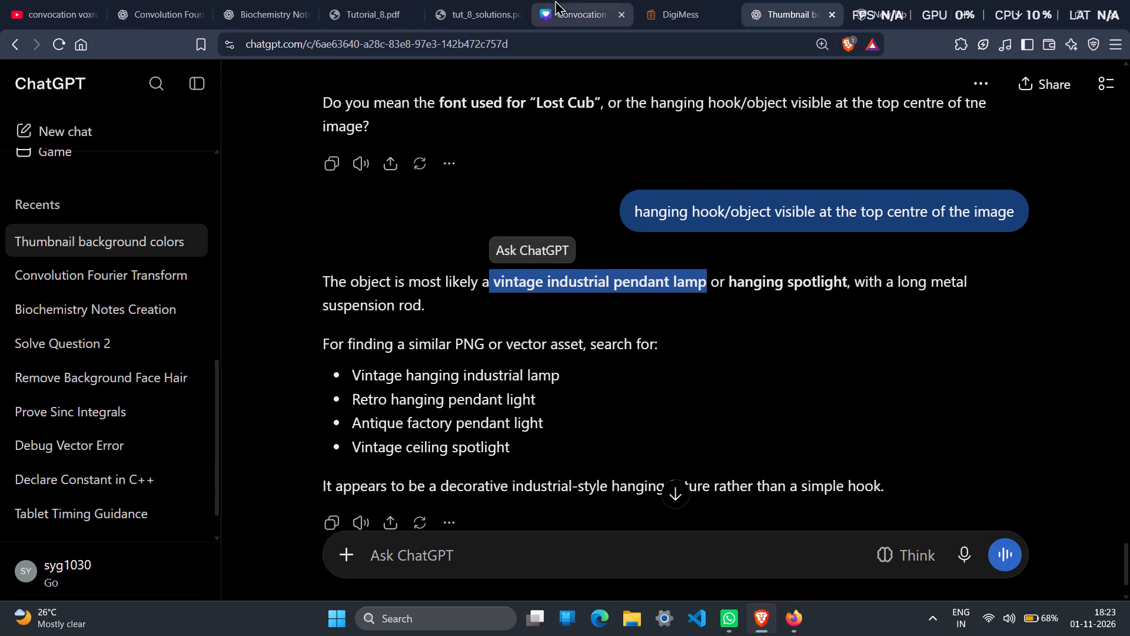
{"action": "left_click", "coordinate": [576, 0]}
{"action": "left_click", "coordinate": [287, 154]}
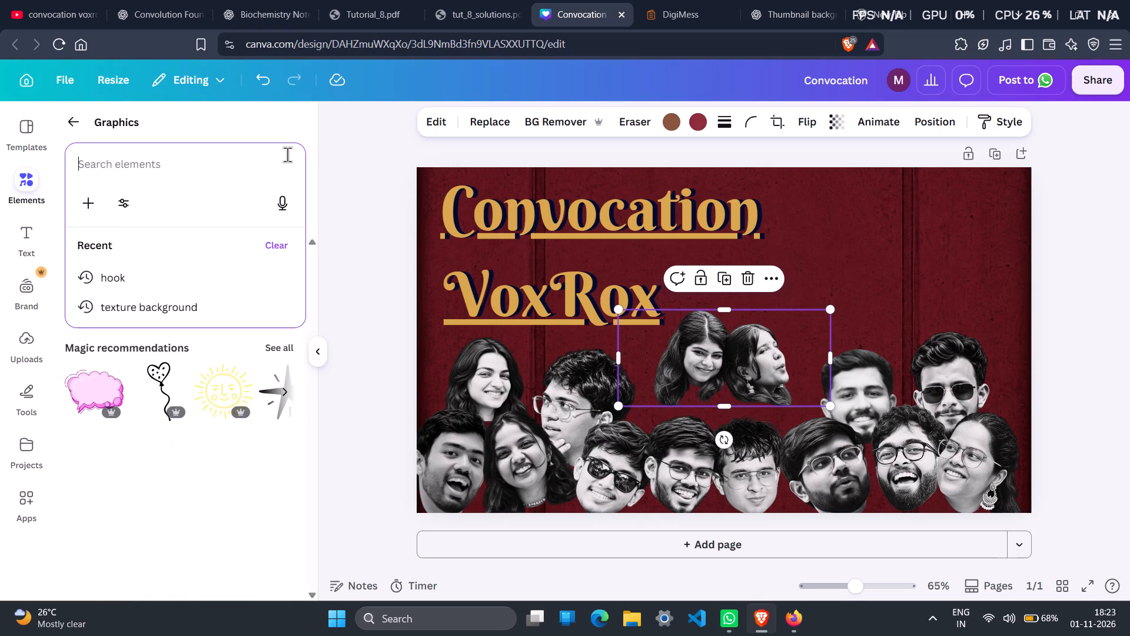
{"action": "key", "text": "ctrl+v"}
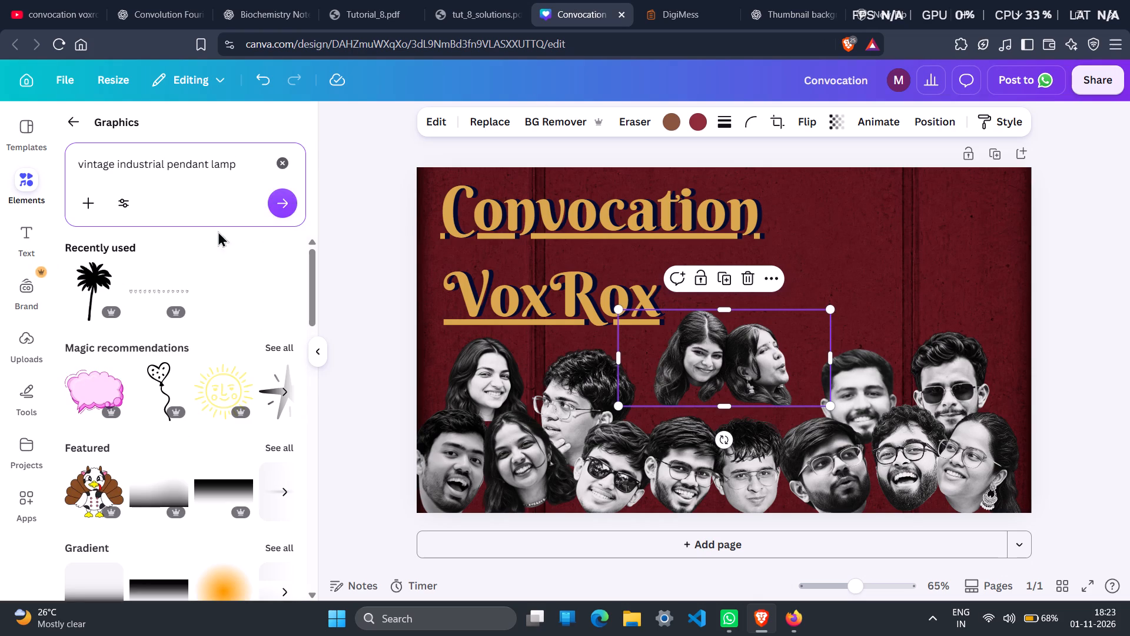
{"action": "left_click", "coordinate": [278, 209]}
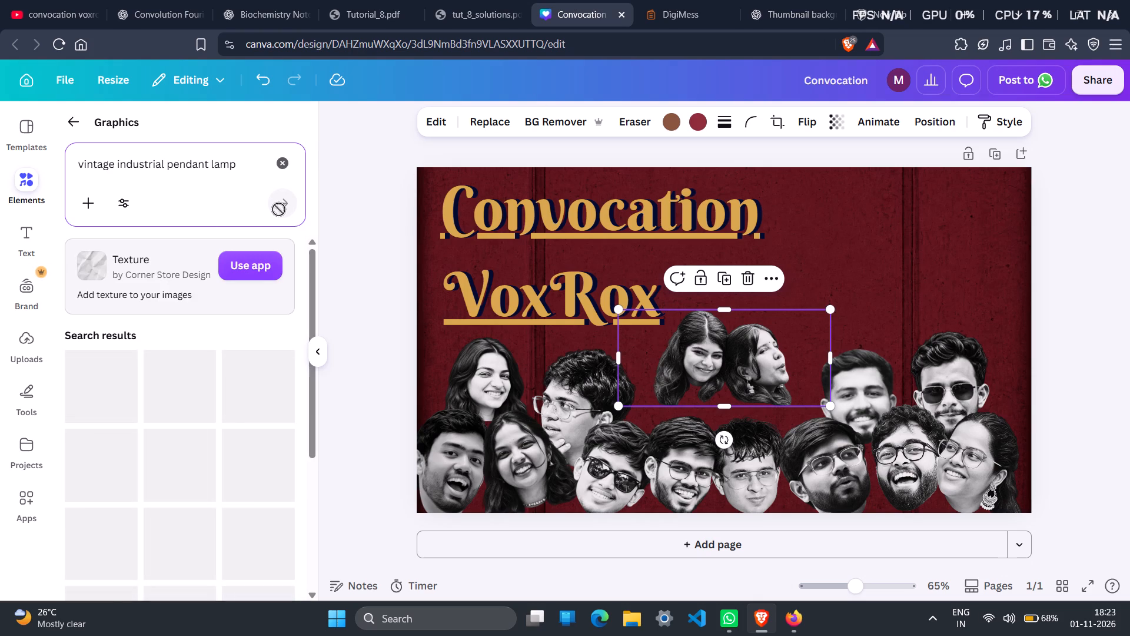
{"action": "scroll", "coordinate": [229, 336], "scroll_direction": "down", "scroll_amount": 4}
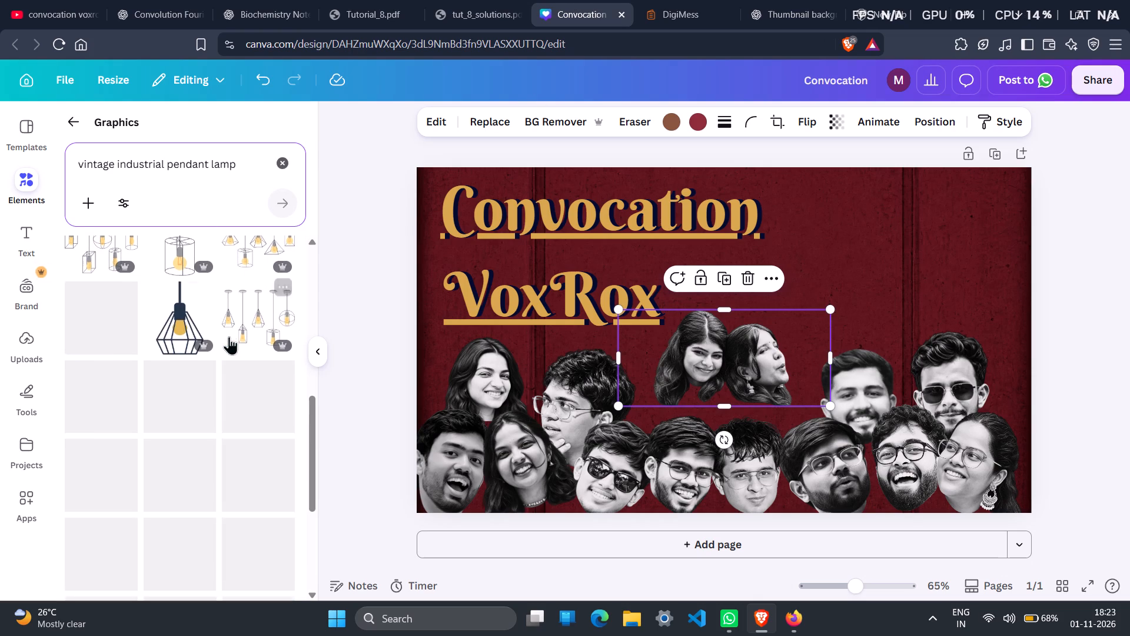
{"action": "scroll", "coordinate": [229, 336], "scroll_direction": "down", "scroll_amount": 1}
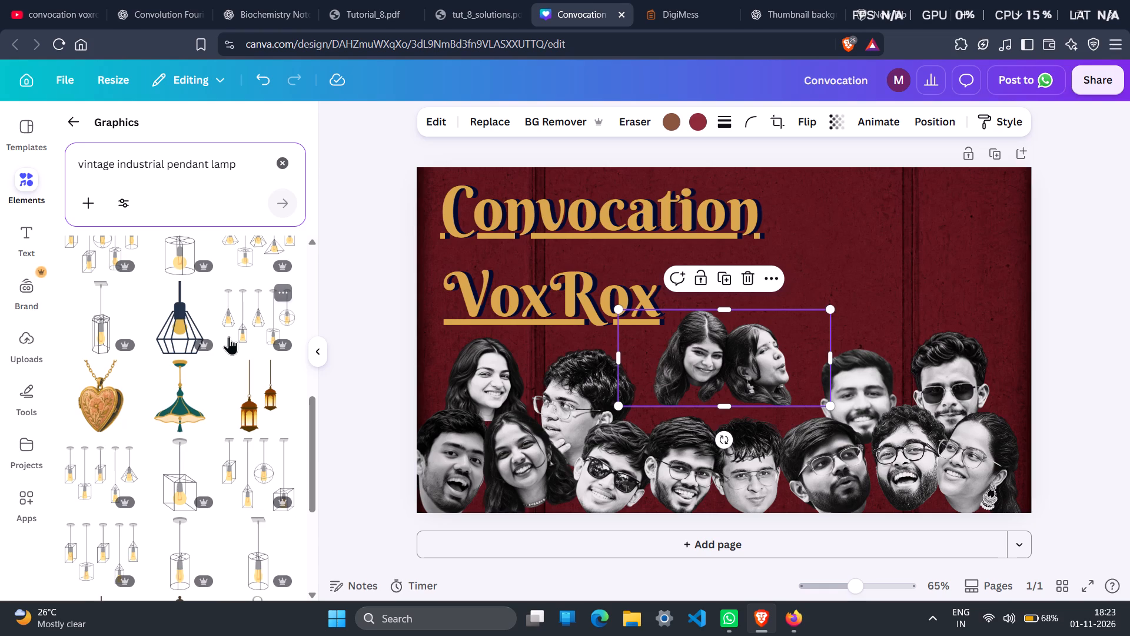
{"action": "right_click", "coordinate": [229, 336]}
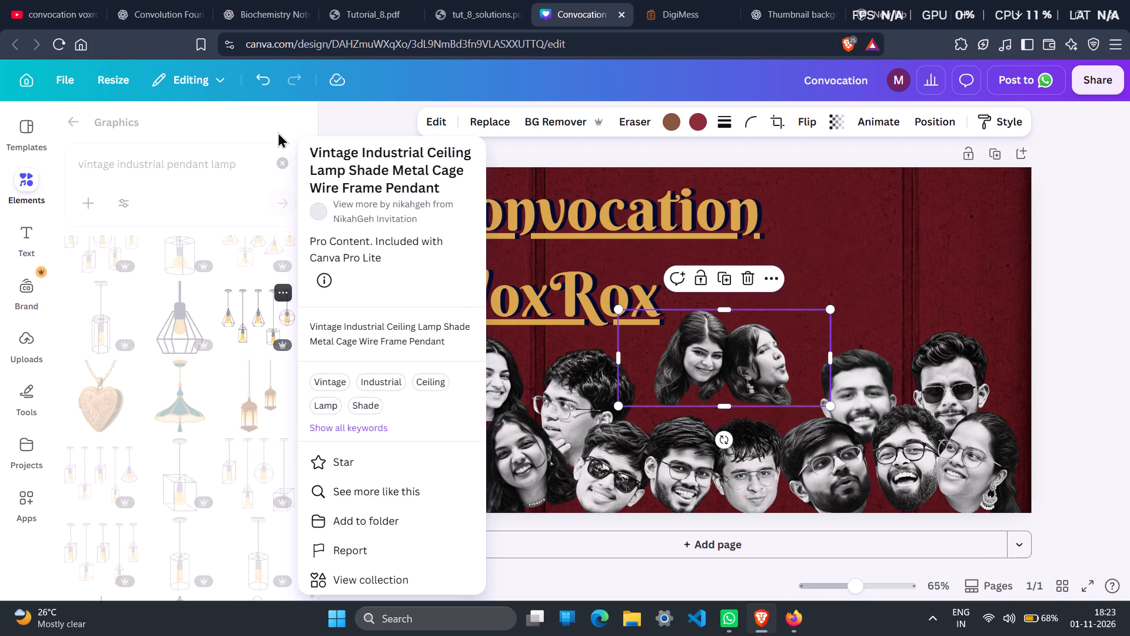
{"action": "left_click", "coordinate": [278, 132]}
Search the graphics for "vending machine", extend the search to "vending machine hook", and look through the results.
{"action": "left_click", "coordinate": [287, 160]}
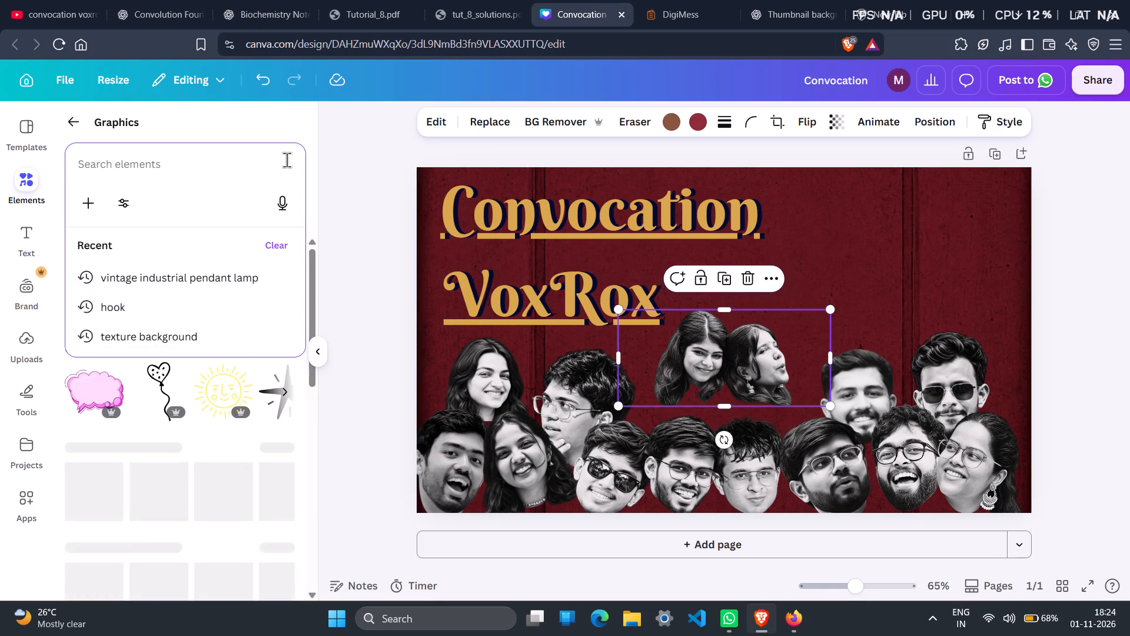
{"action": "type", "text": "hook"}
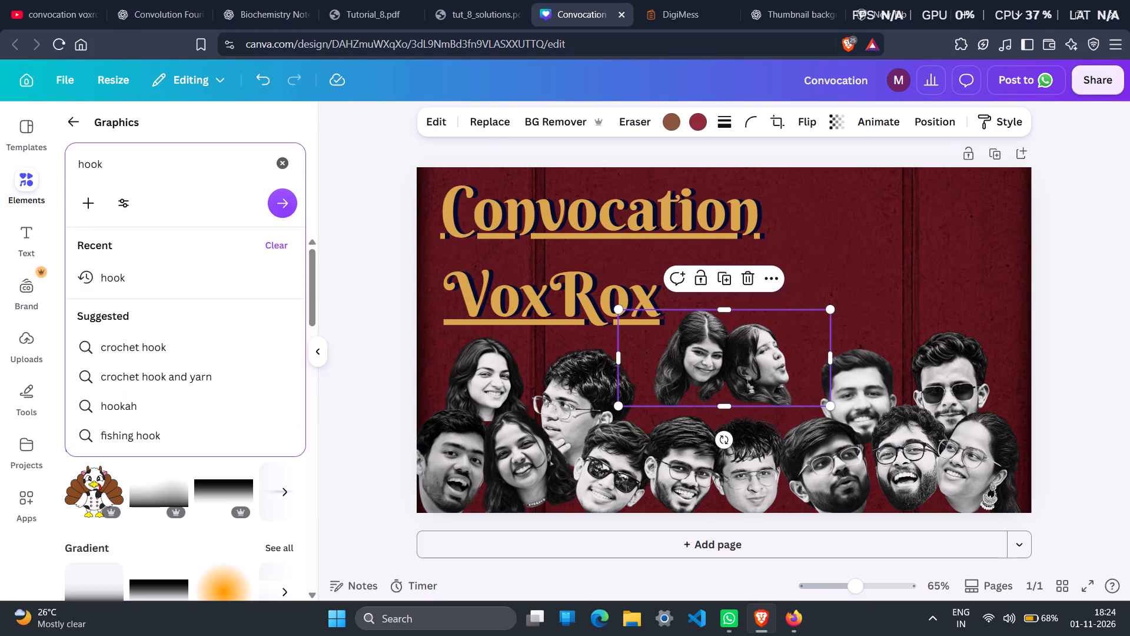
{"action": "key", "text": "BackSpace"}
{"action": "key", "text": "BackSpace"}
{"action": "key", "text": "BackSpace"}
{"action": "key", "text": "BackSpace"}
{"action": "key", "text": "BackSpace"}
{"action": "key", "text": "BackSpace"}
{"action": "key", "text": "BackSpace"}
{"action": "key", "text": "BackSpace"}
{"action": "key", "text": "BackSpace"}
{"action": "key", "text": "BackSpace"}
{"action": "type", "text": "vending"}
{"action": "key", "text": "space"}
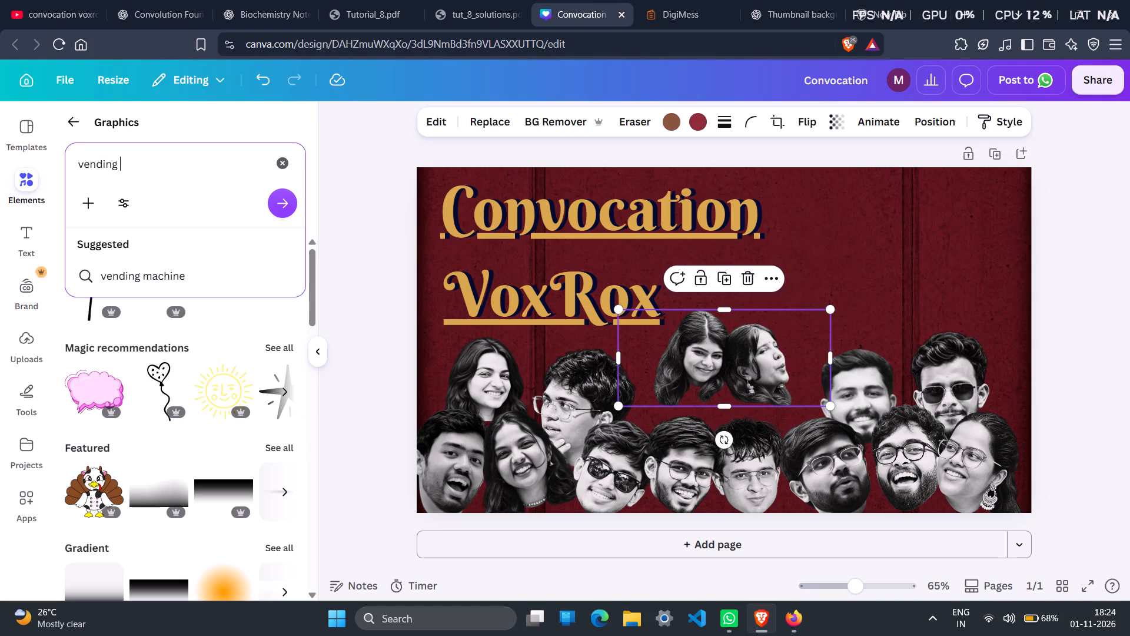
{"action": "left_click", "coordinate": [172, 266]}
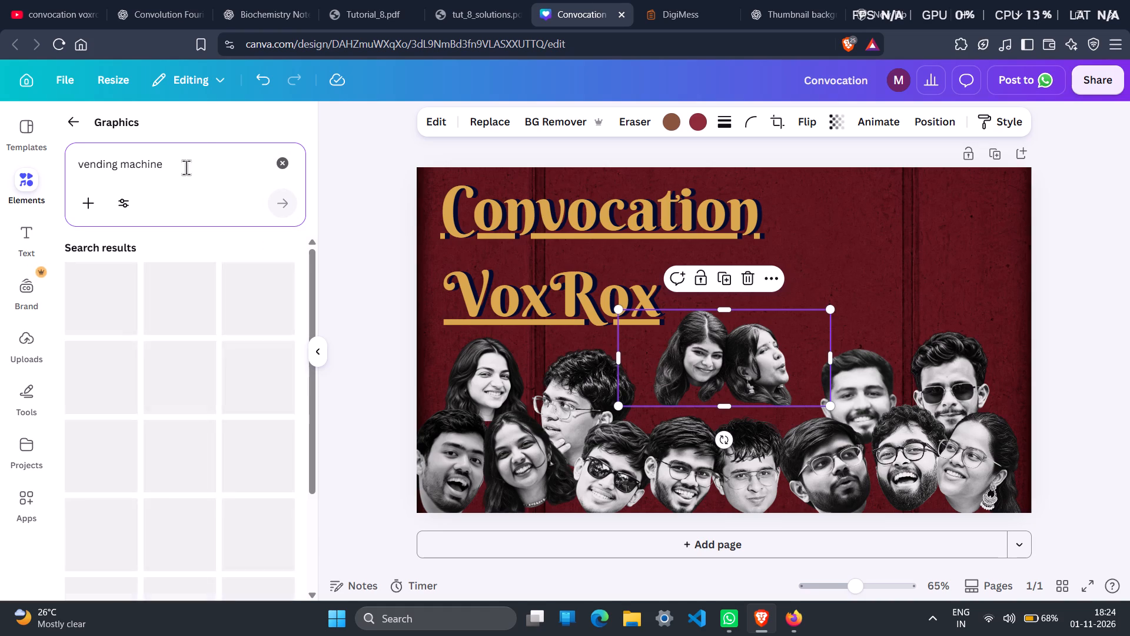
{"action": "key", "text": "space"}
{"action": "type", "text": "hoo"}
{"action": "key", "text": "k"}
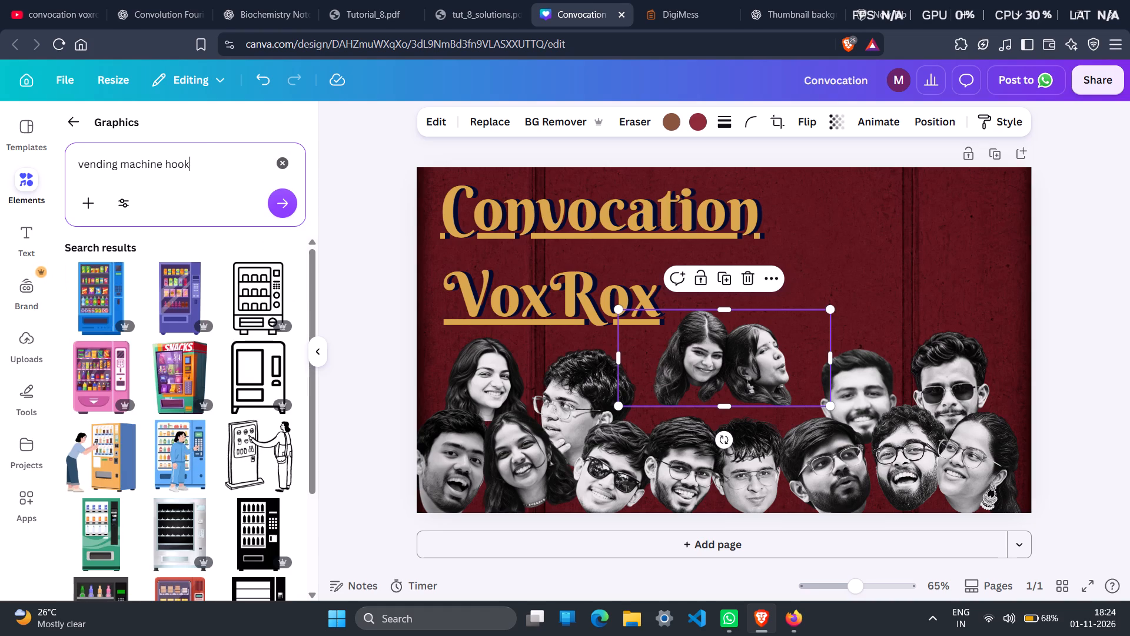
{"action": "key", "text": "Return"}
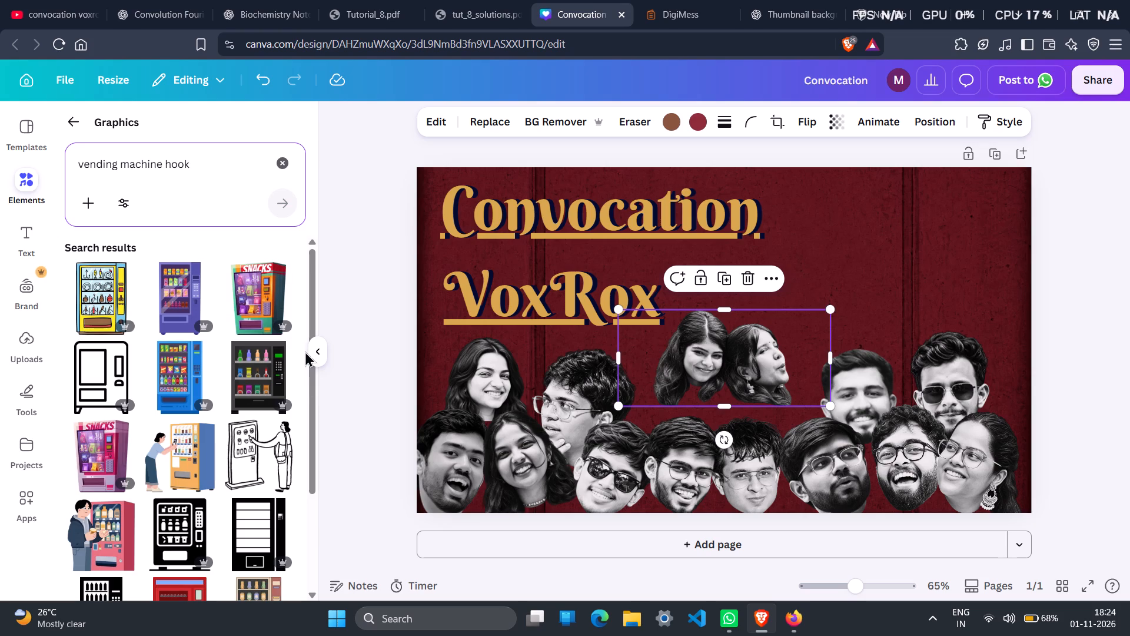
{"action": "scroll", "coordinate": [227, 446], "scroll_direction": "down", "scroll_amount": 5}
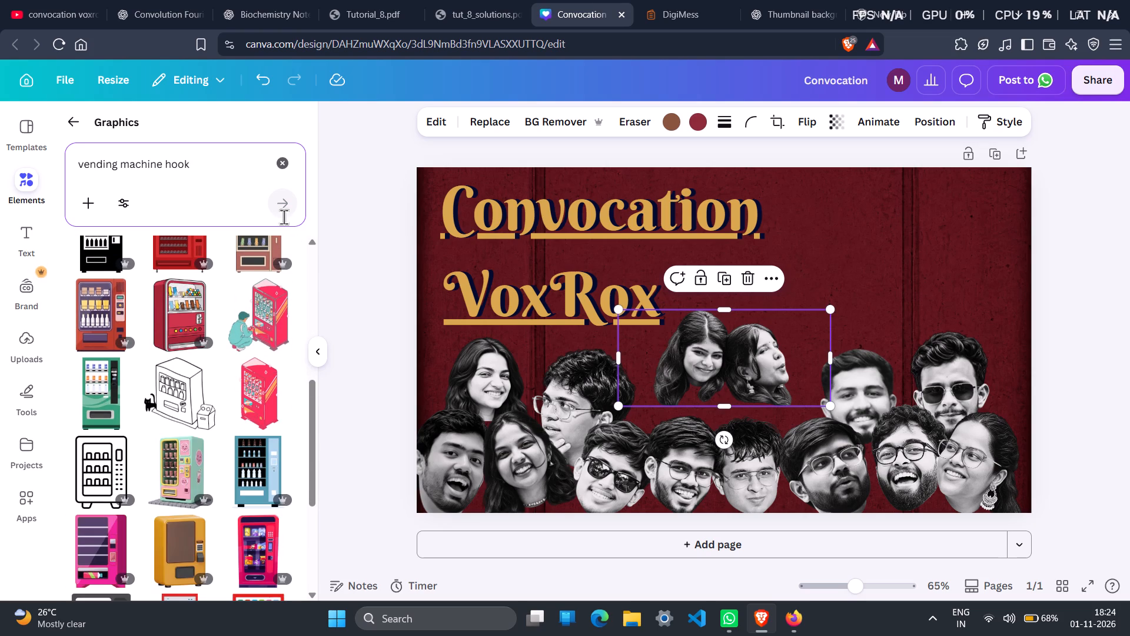
{"action": "left_click", "coordinate": [282, 210]}
Search the graphics for "hook" again and look further down the results for one like the reference's.
{"action": "left_click", "coordinate": [282, 164]}
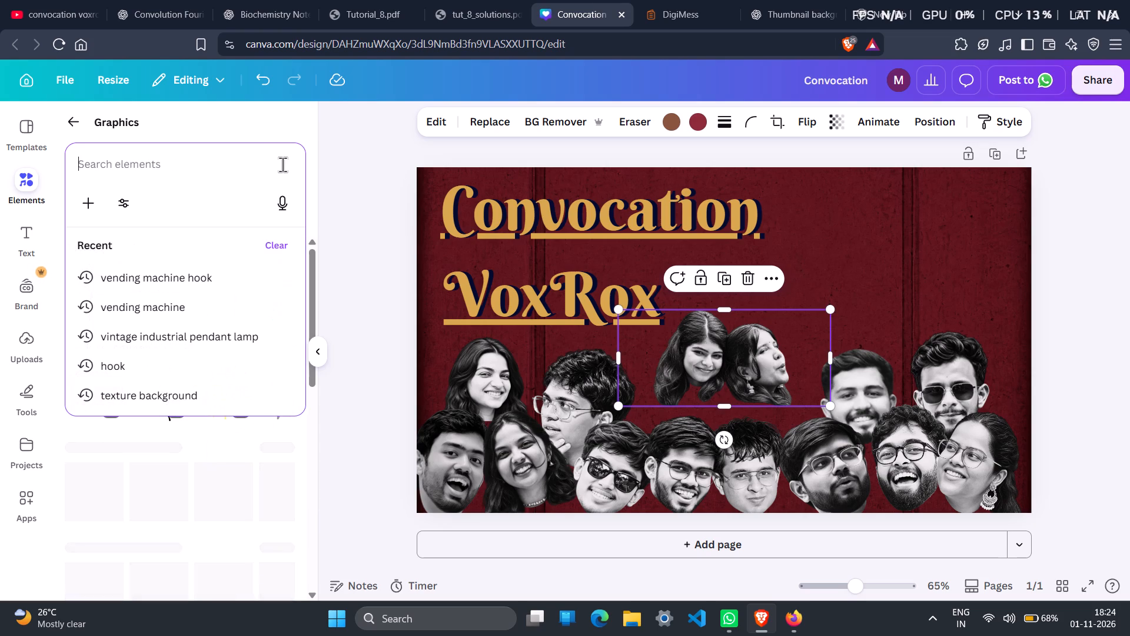
{"action": "type", "text": "hook"}
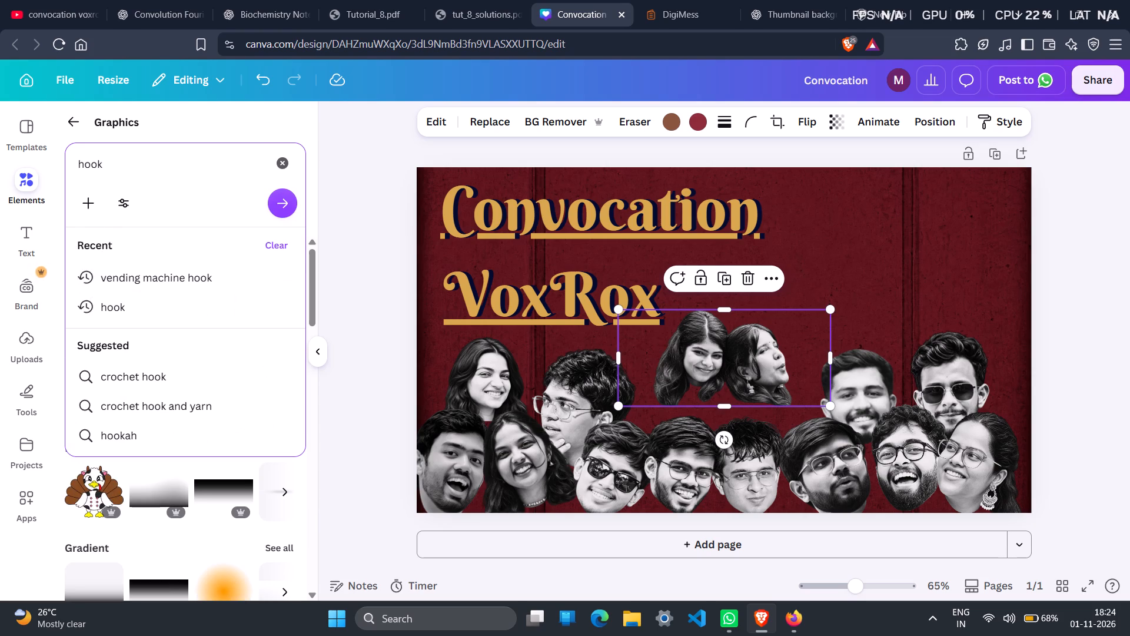
{"action": "left_click", "coordinate": [280, 202]}
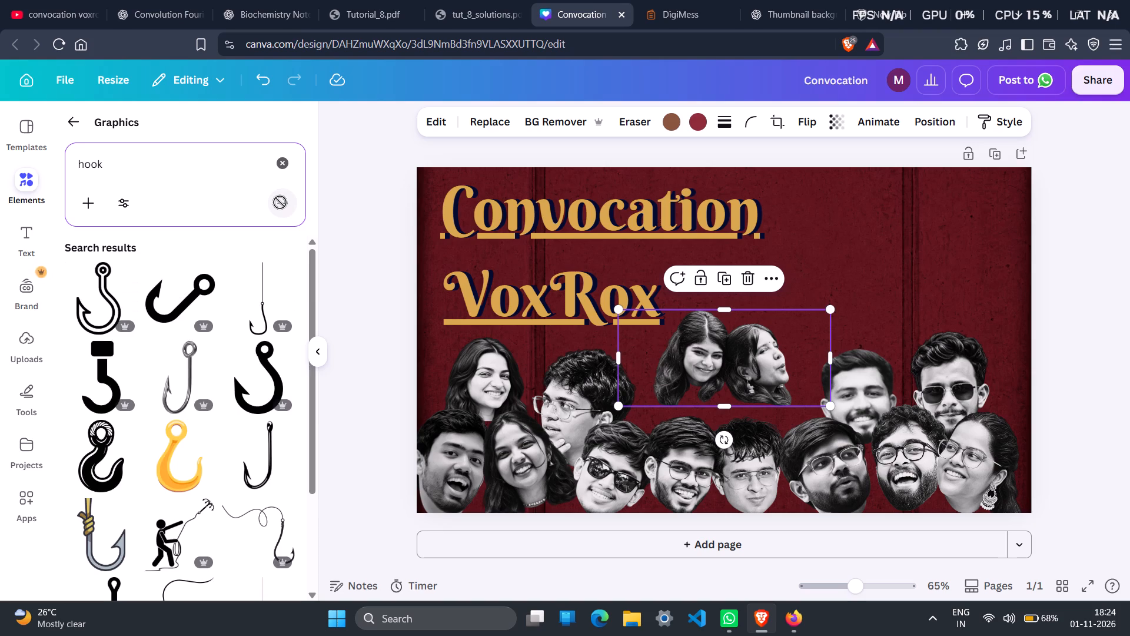
{"action": "scroll", "coordinate": [272, 374], "scroll_direction": "down", "scroll_amount": 5}
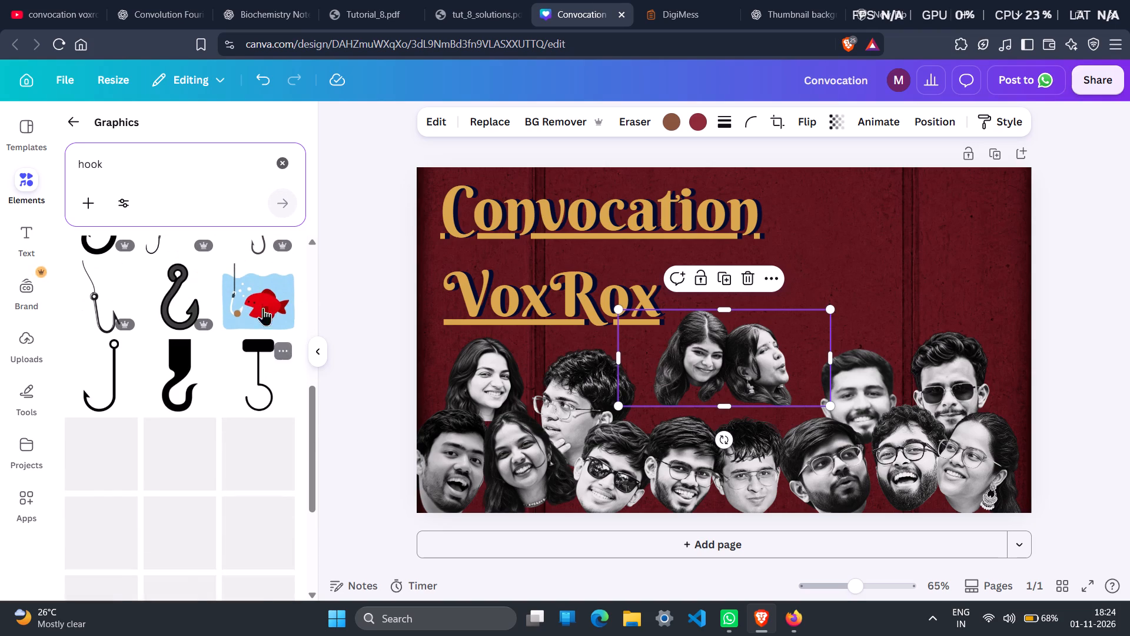
{"action": "scroll", "coordinate": [204, 244], "scroll_direction": "down", "scroll_amount": 2}
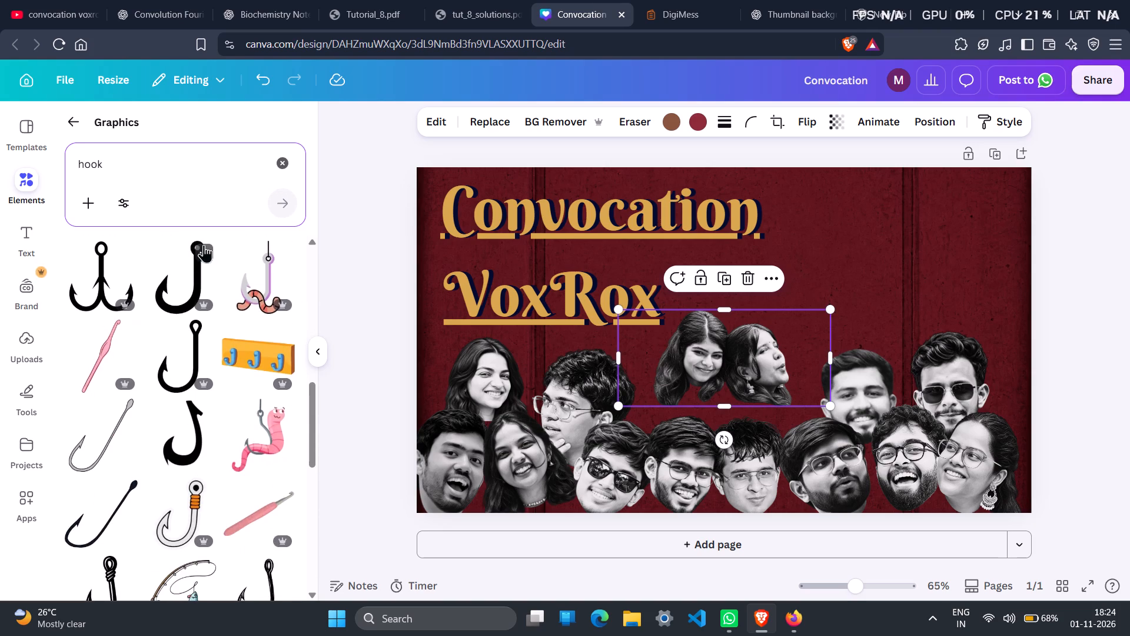
{"action": "scroll", "coordinate": [204, 244], "scroll_direction": "down", "scroll_amount": 4}
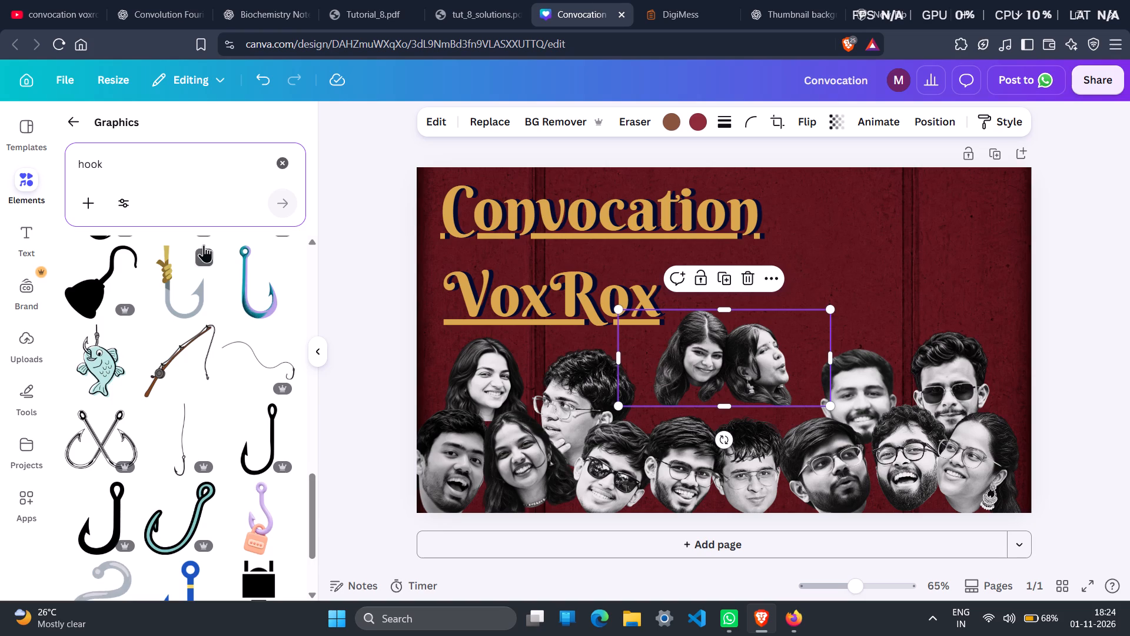
{"action": "scroll", "coordinate": [204, 244], "scroll_direction": "down", "scroll_amount": 3}
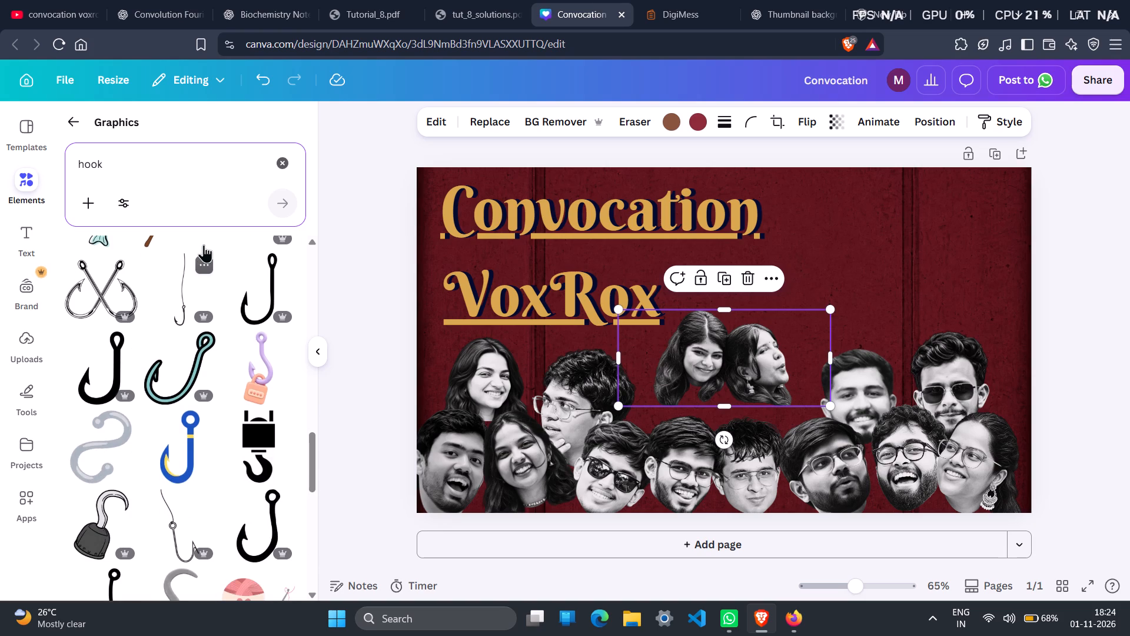
{"action": "scroll", "coordinate": [204, 244], "scroll_direction": "down", "scroll_amount": 2}
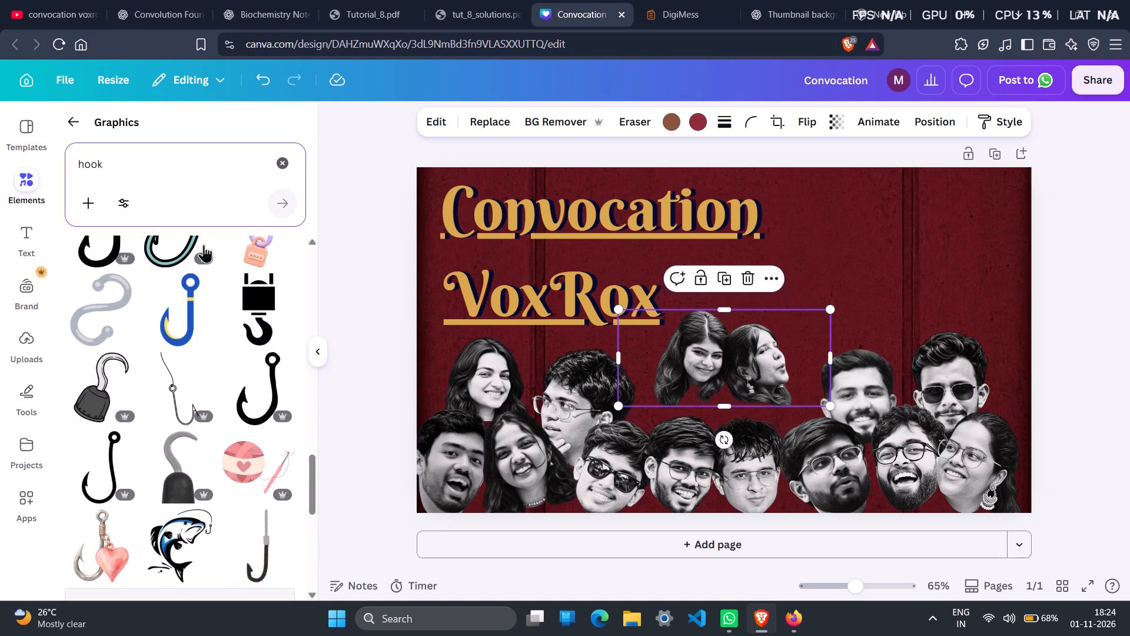
{"action": "scroll", "coordinate": [204, 244], "scroll_direction": "down", "scroll_amount": 3}
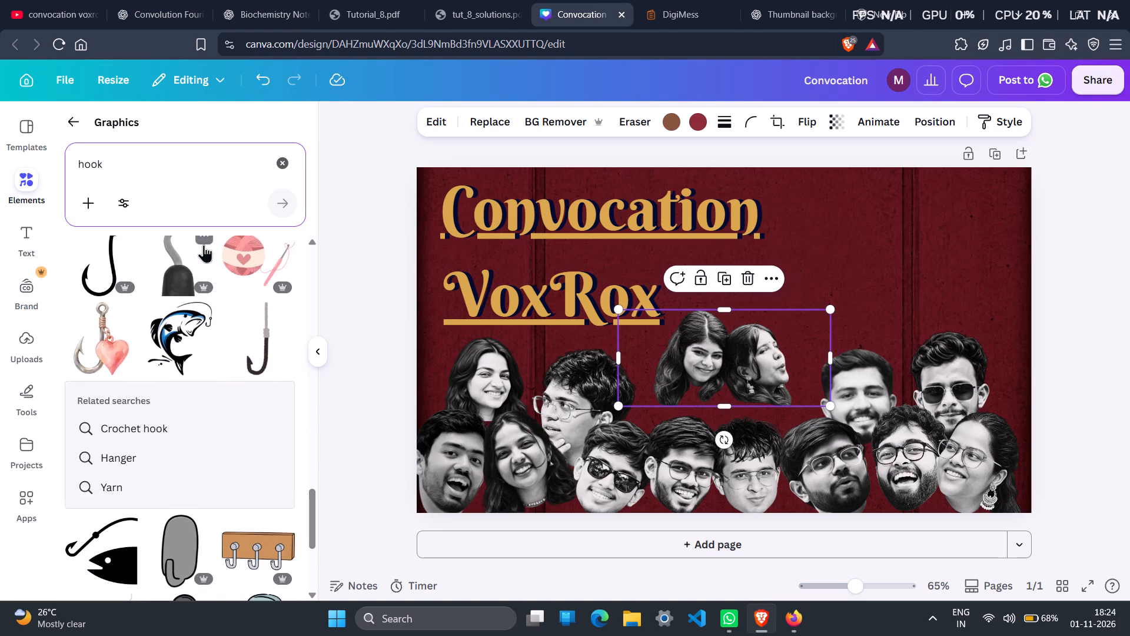
Replace the graphics search with "chain hook" and bring up its results.
{"action": "scroll", "coordinate": [204, 244], "scroll_direction": "down", "scroll_amount": 1}
{"action": "left_click", "coordinate": [130, 175]}
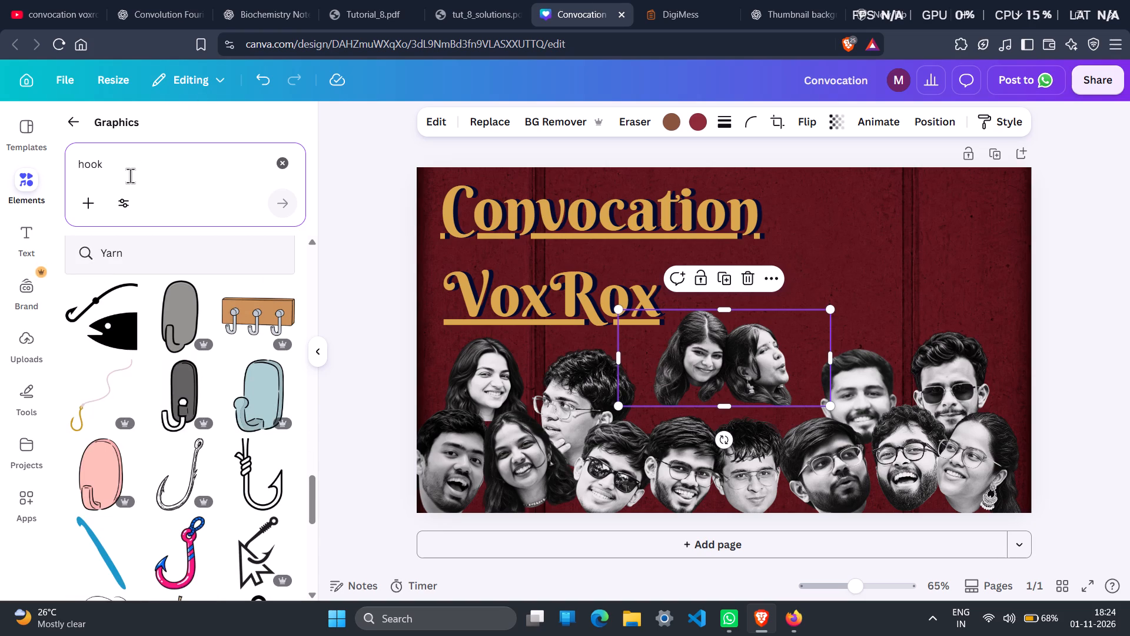
{"action": "double_click", "coordinate": [121, 160]}
{"action": "left_click", "coordinate": [121, 160]}
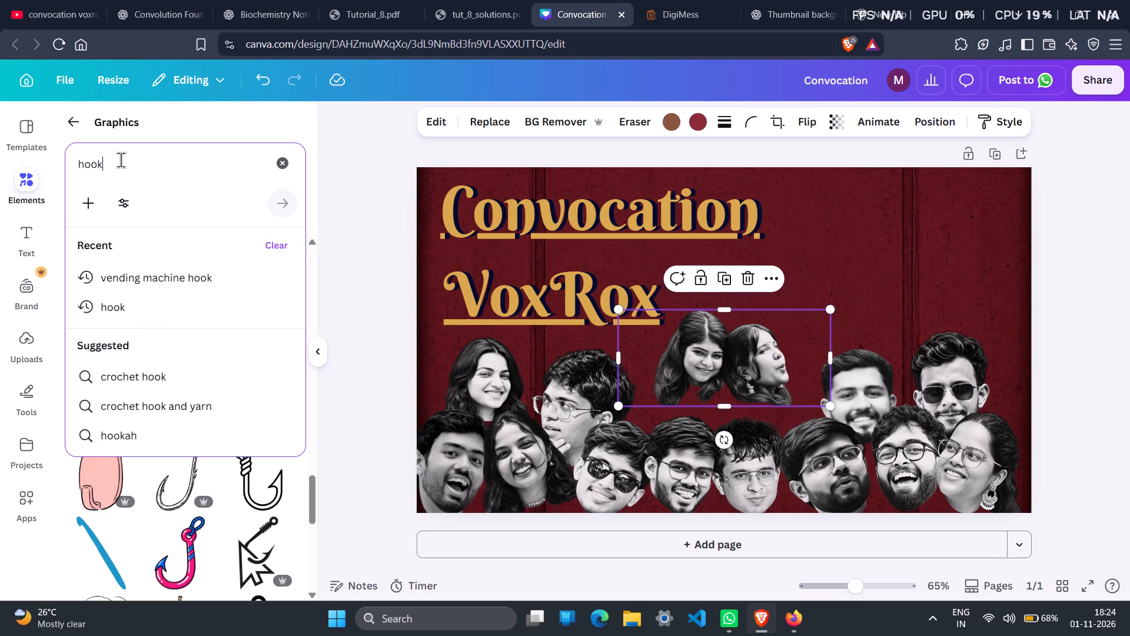
{"action": "key", "text": "BackSpace"}
{"action": "key", "text": "BackSpace"}
{"action": "key", "text": "BackSpace"}
{"action": "key", "text": "BackSpace"}
{"action": "key", "text": "BackSpace"}
{"action": "key", "text": "BackSpace"}
{"action": "key", "text": "BackSpace"}
{"action": "key", "text": "BackSpace"}
{"action": "key", "text": "BackSpace"}
{"action": "type", "text": "chain"}
{"action": "key", "text": "space"}
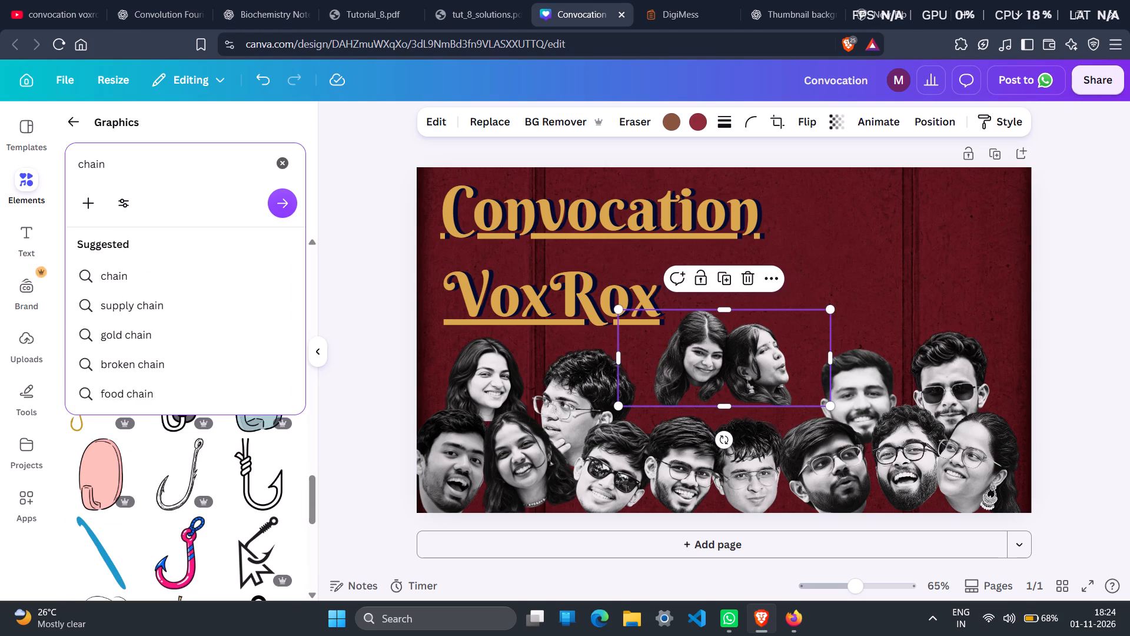
{"action": "type", "text": "haak"}
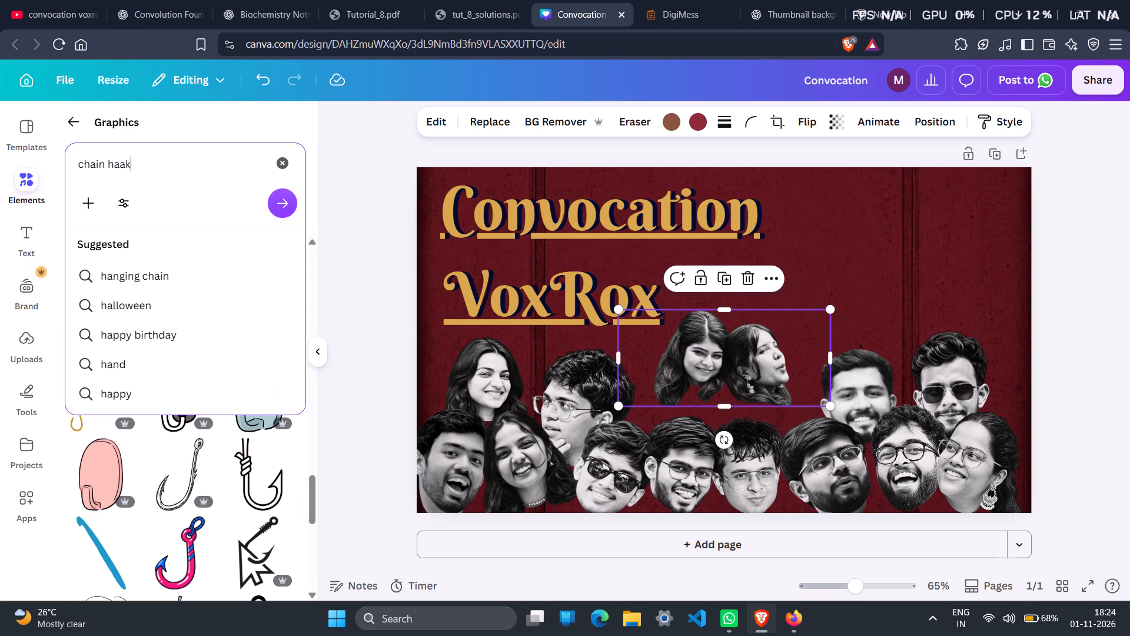
{"action": "key", "text": "BackSpace"}
{"action": "key", "text": "BackSpace"}
{"action": "key", "text": "BackSpace"}
{"action": "type", "text": "ook"}
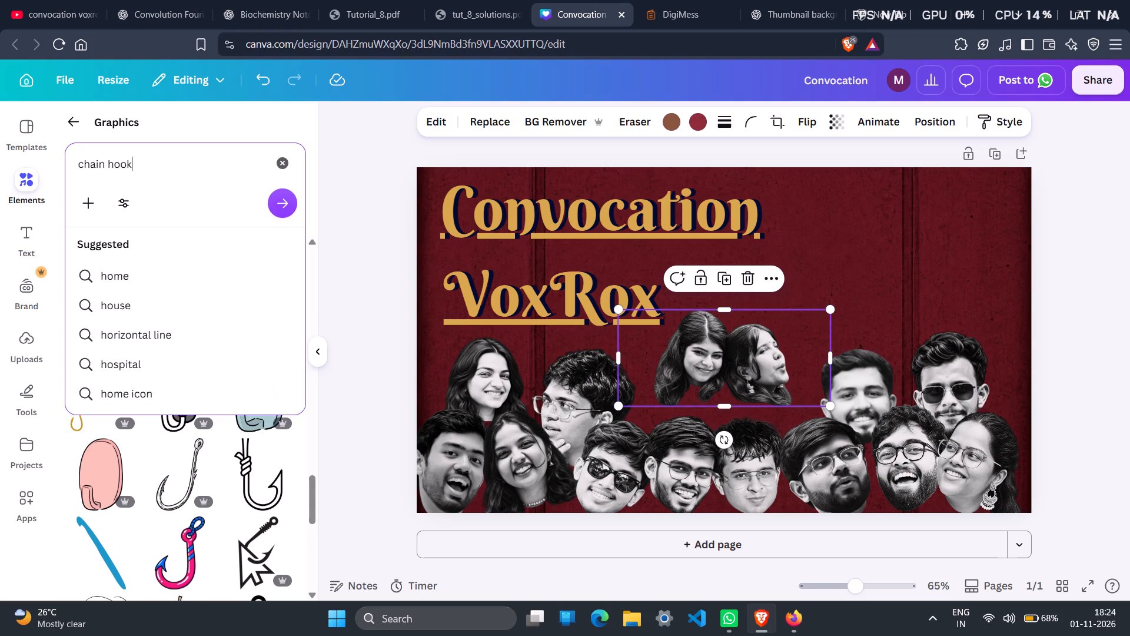
{"action": "key", "text": "Return"}
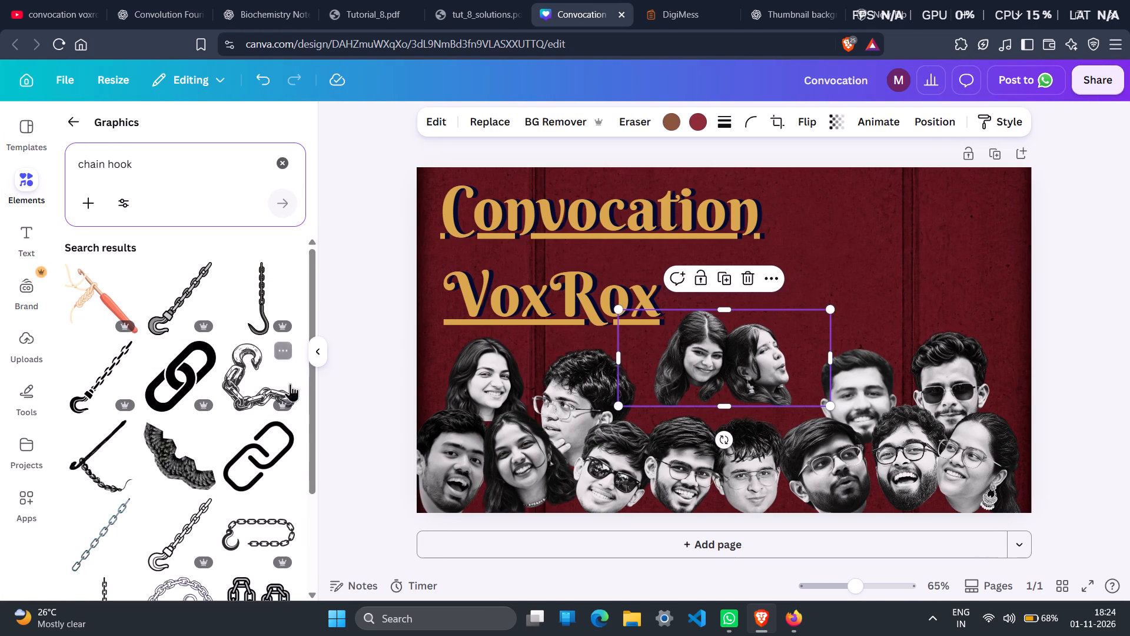
Add the vertical hanging chain hook graphic to the thumbnail, with its hook over the raised pair of faces and its chain reaching the title.
{"action": "left_click_drag", "start_coordinate": [260, 274], "coordinate": [282, 290]}
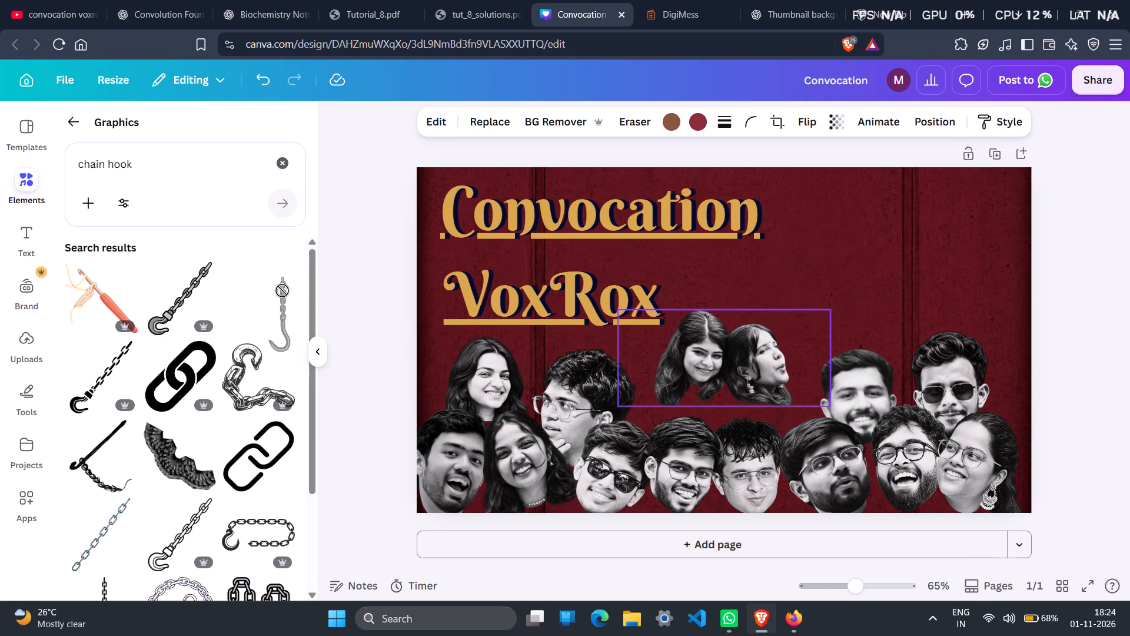
{"action": "left_click_drag", "start_coordinate": [282, 290], "coordinate": [723, 250]}
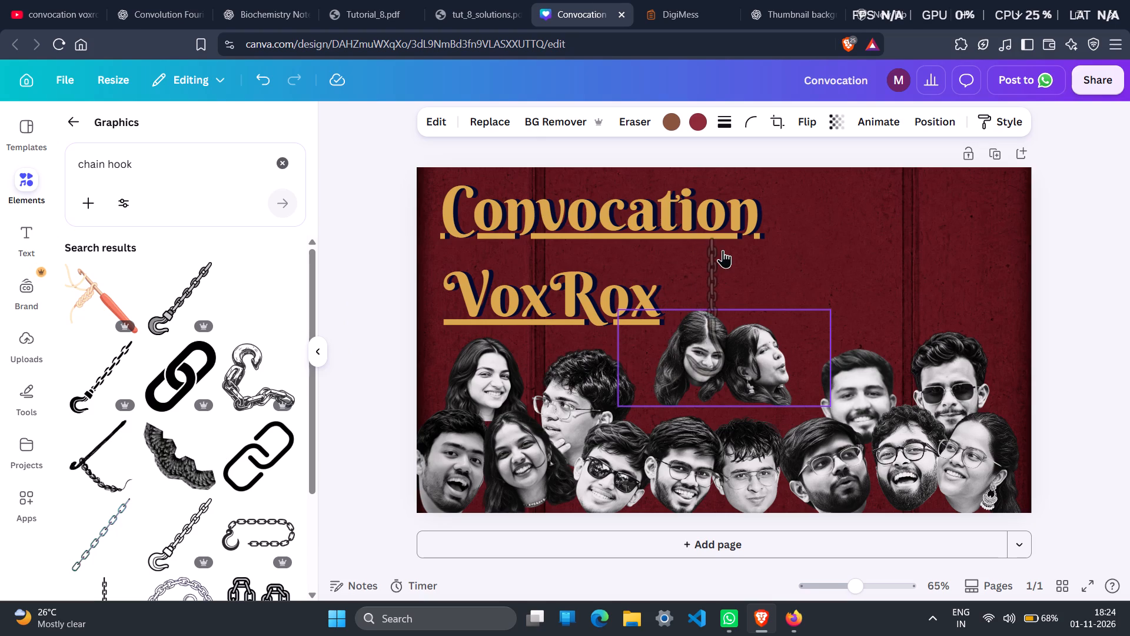
{"action": "left_click_drag", "start_coordinate": [710, 290], "coordinate": [723, 289]}
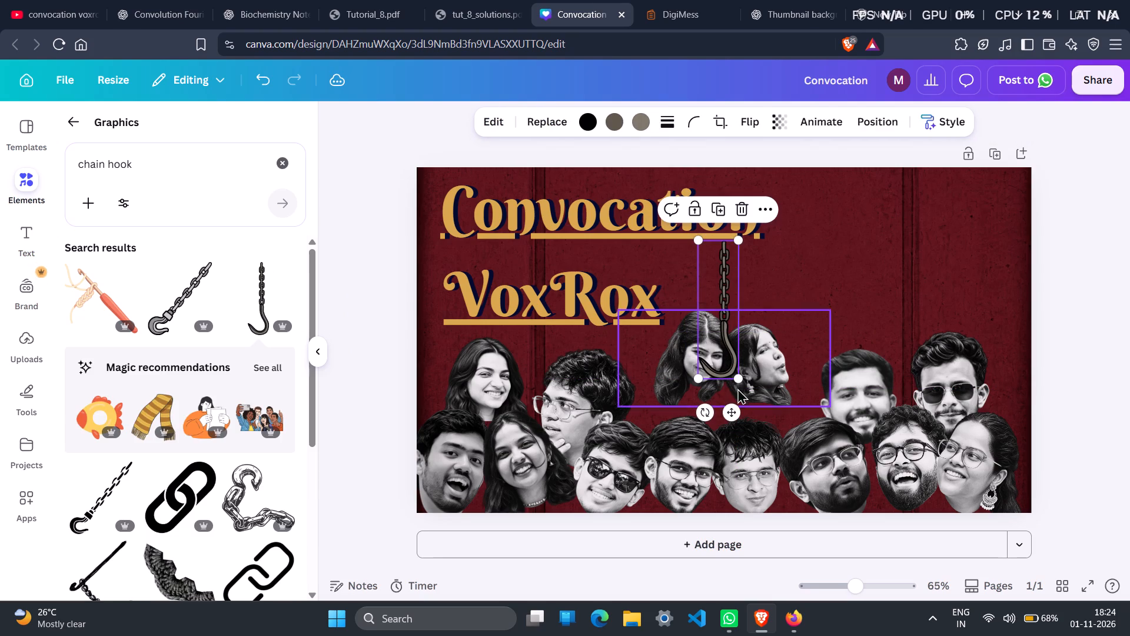
{"action": "left_click_drag", "start_coordinate": [731, 413], "coordinate": [733, 408]}
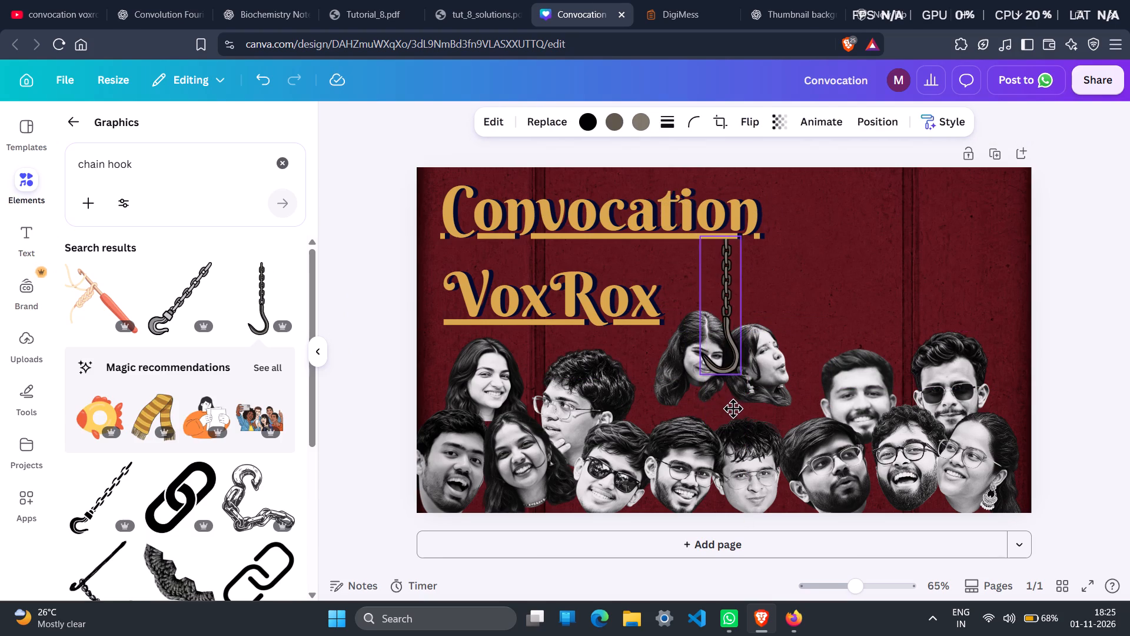
{"action": "left_click_drag", "start_coordinate": [733, 408], "coordinate": [729, 405]}
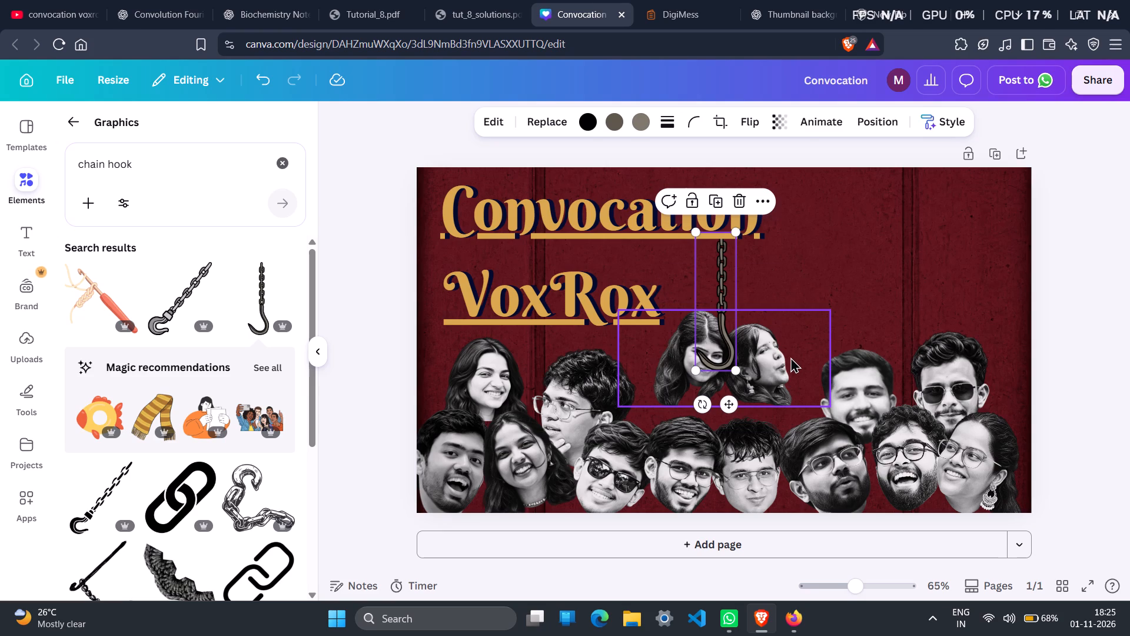
Bring the cut-out of the raised pair of faces forward so it covers the hook.
{"action": "left_click", "coordinate": [790, 357]}
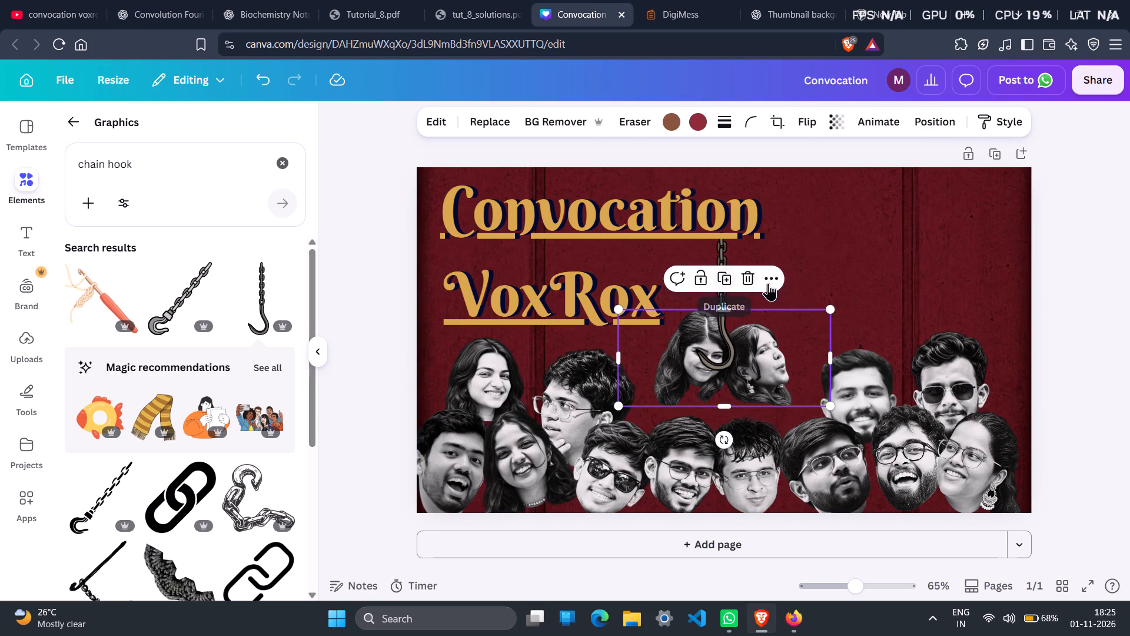
{"action": "left_click", "coordinate": [875, 117]}
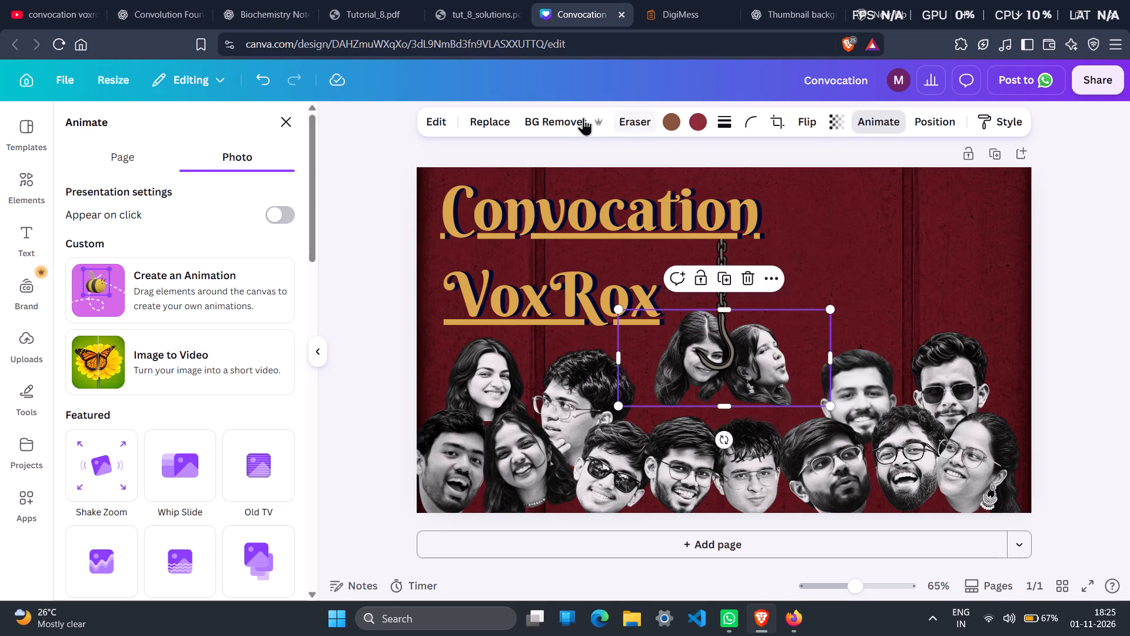
{"action": "left_click", "coordinate": [943, 121]}
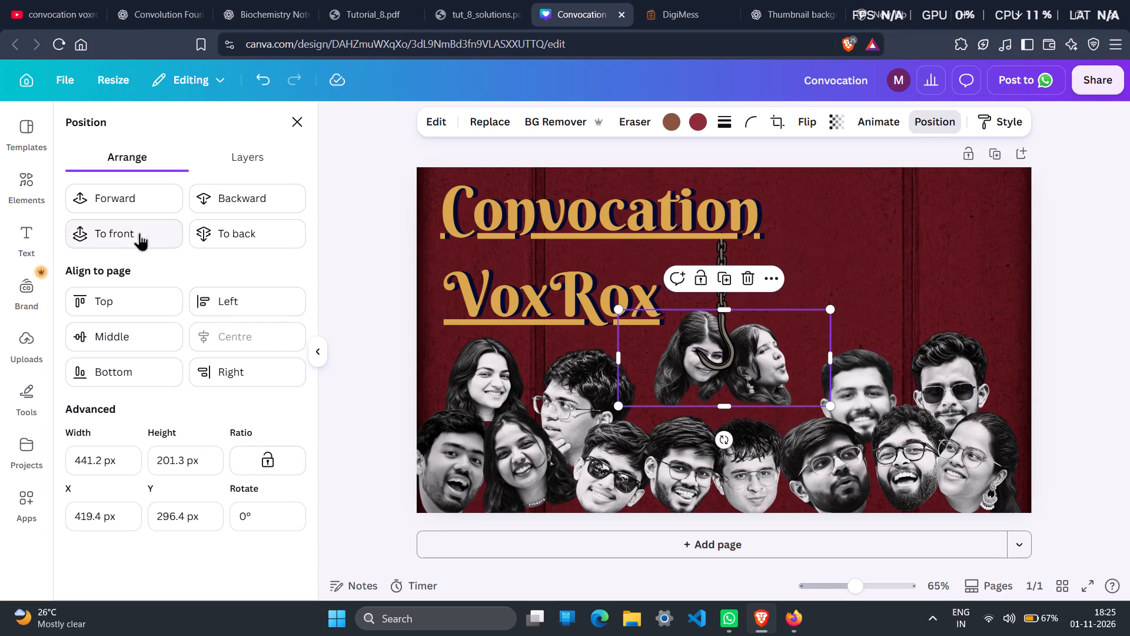
{"action": "left_click", "coordinate": [125, 205]}
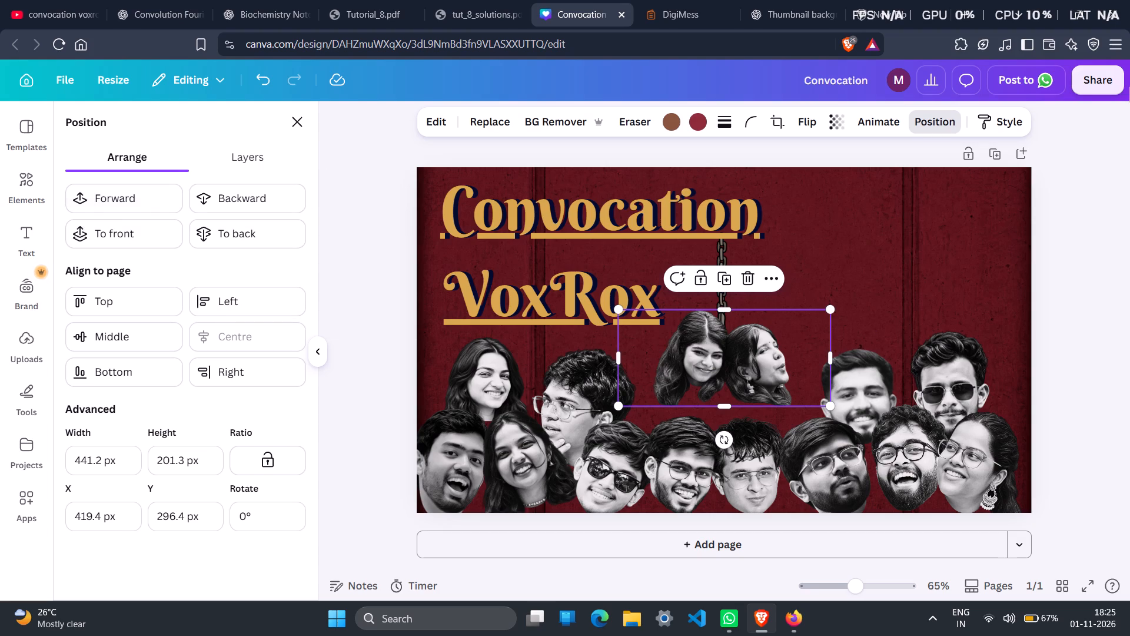
{"action": "left_click", "coordinate": [1101, 204]}
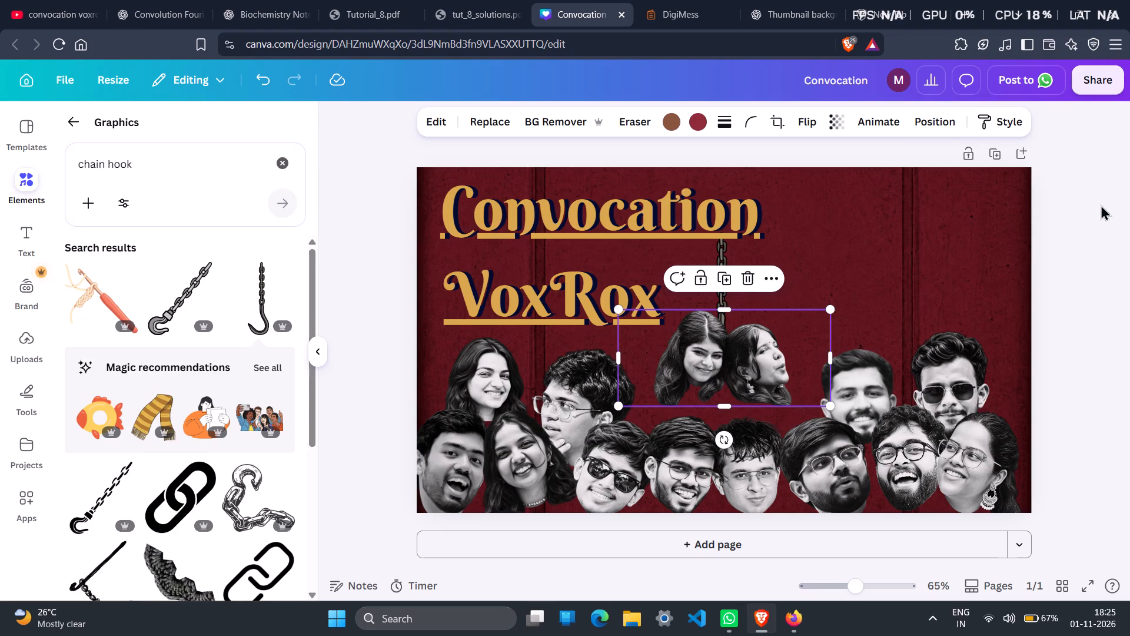
{"action": "left_click", "coordinate": [1101, 204]}
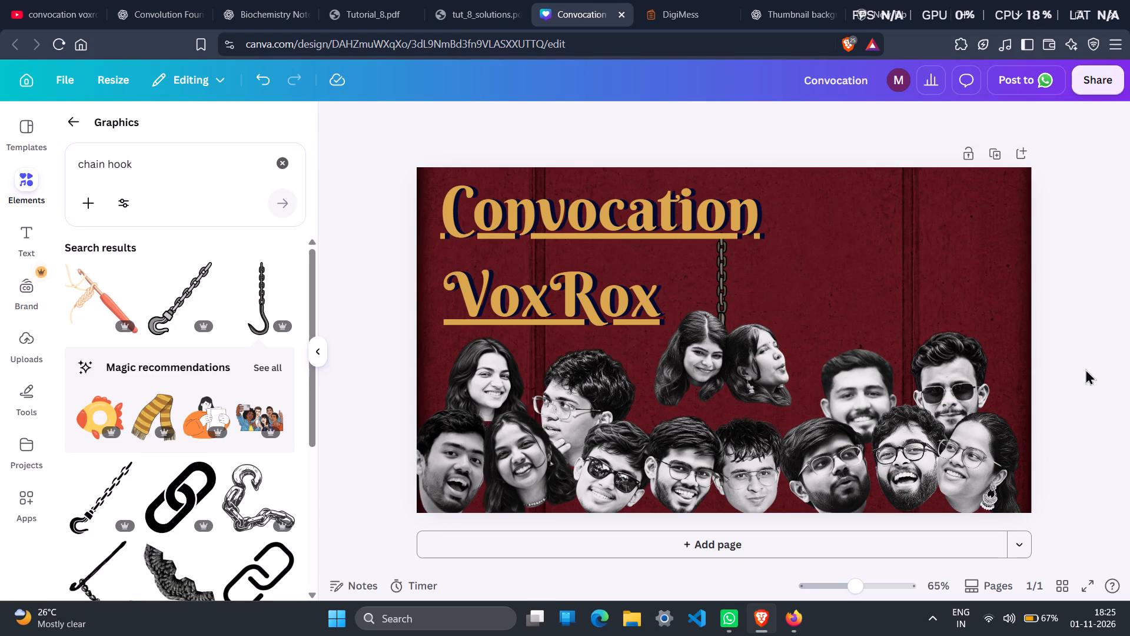
Move the raised pair of faces slightly up along the chain and enlarge the cut-out a little.
{"action": "left_click_drag", "start_coordinate": [798, 357], "coordinate": [791, 344]}
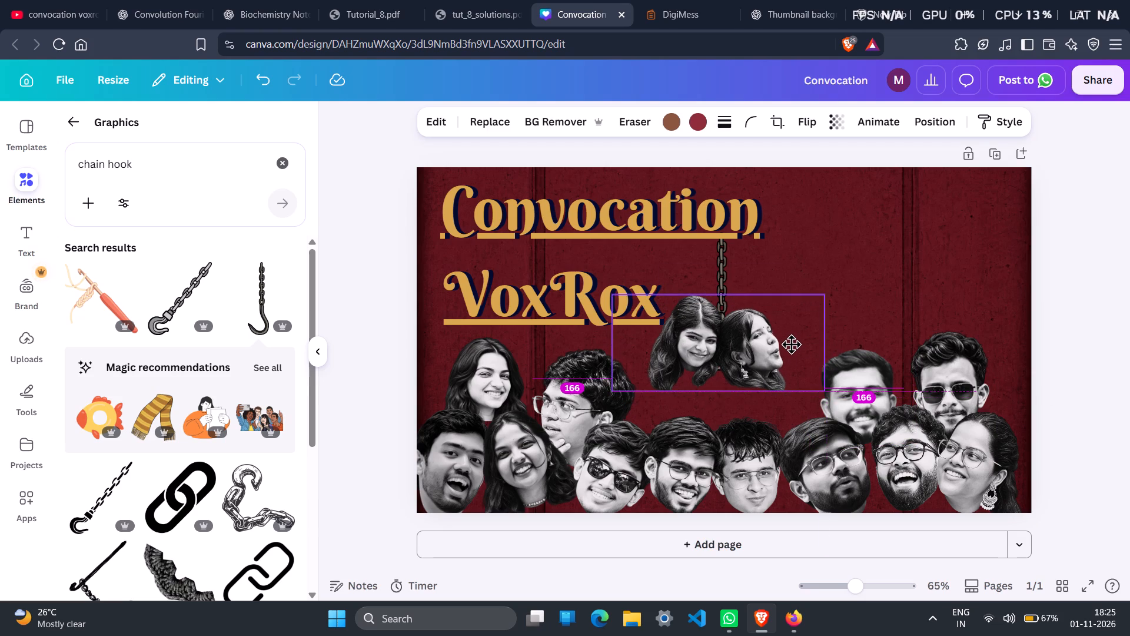
{"action": "left_click_drag", "start_coordinate": [791, 344], "coordinate": [792, 348]}
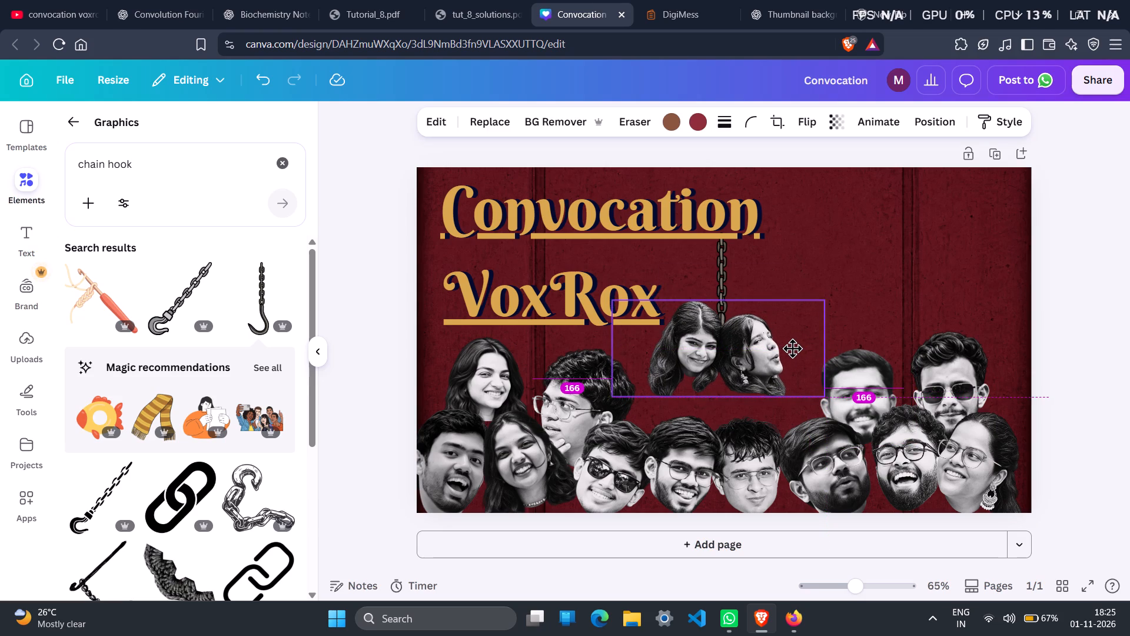
{"action": "left_click_drag", "start_coordinate": [792, 348], "coordinate": [792, 350]}
{"action": "left_click", "coordinate": [1063, 273]}
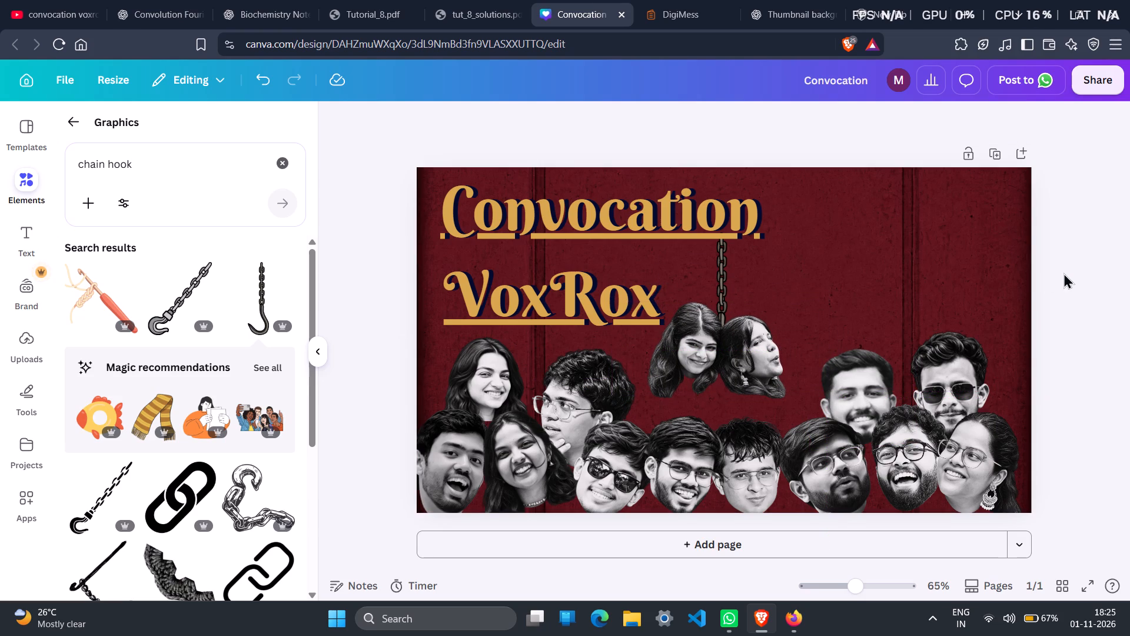
{"action": "left_click", "coordinate": [747, 370]}
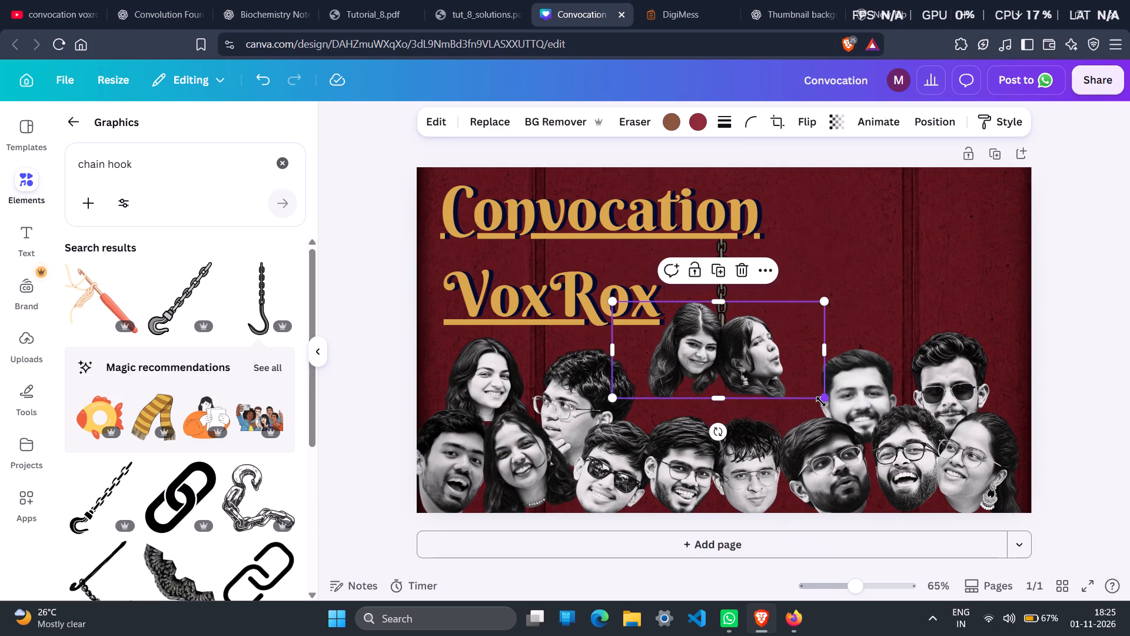
{"action": "left_click_drag", "start_coordinate": [821, 402], "coordinate": [828, 409]}
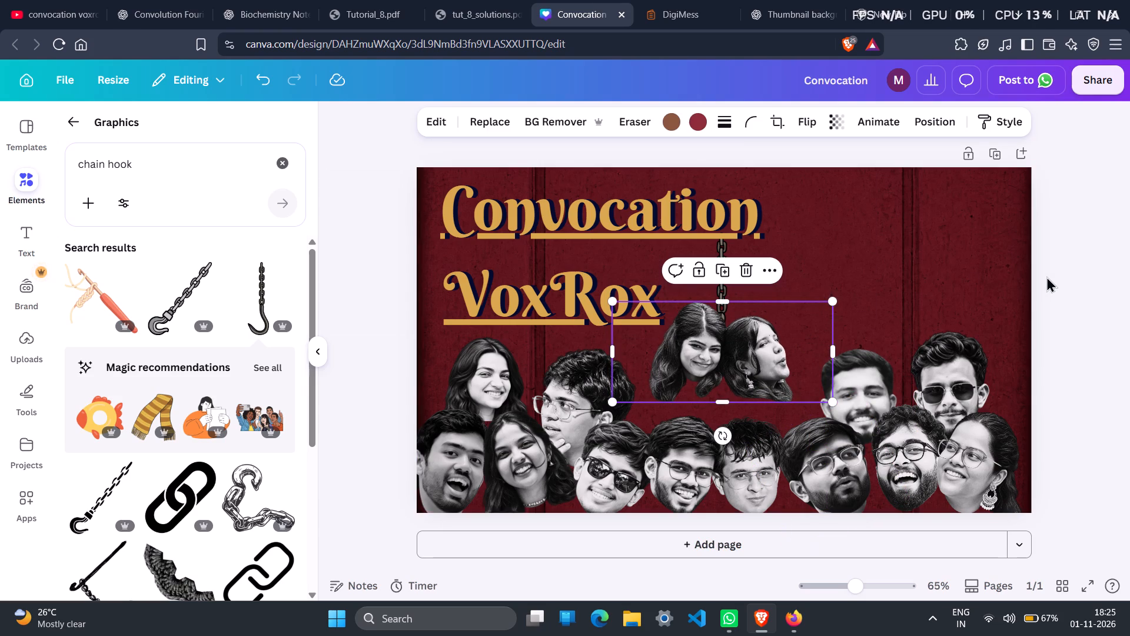
{"action": "left_click", "coordinate": [1046, 276]}
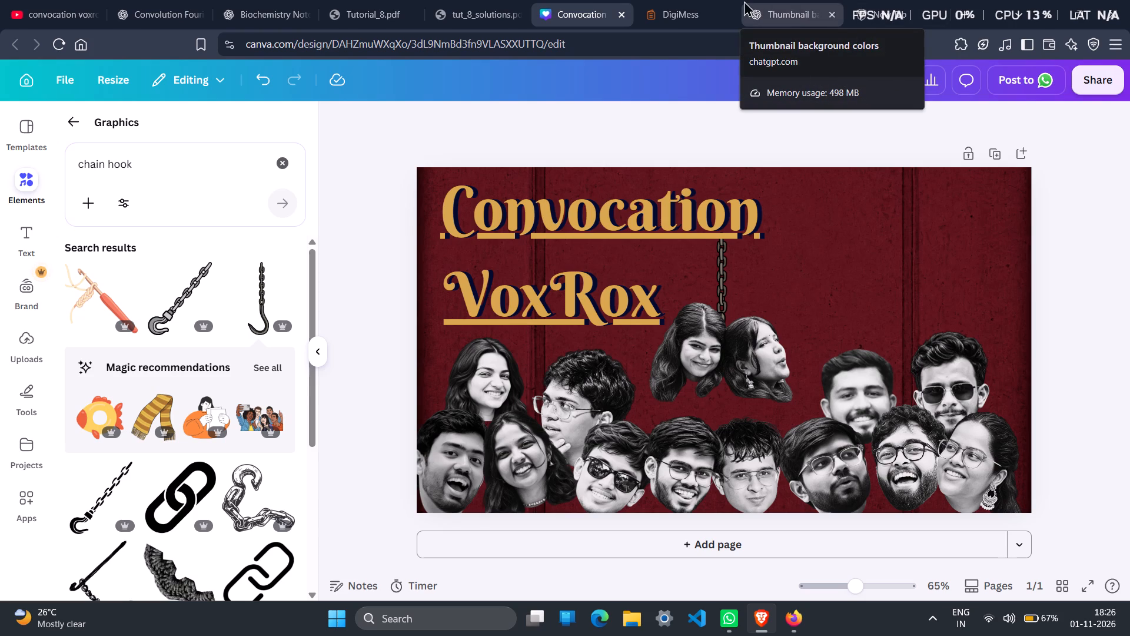
Copy the "Convocation VoxRox" title text box.
{"action": "left_click", "coordinate": [565, 230]}
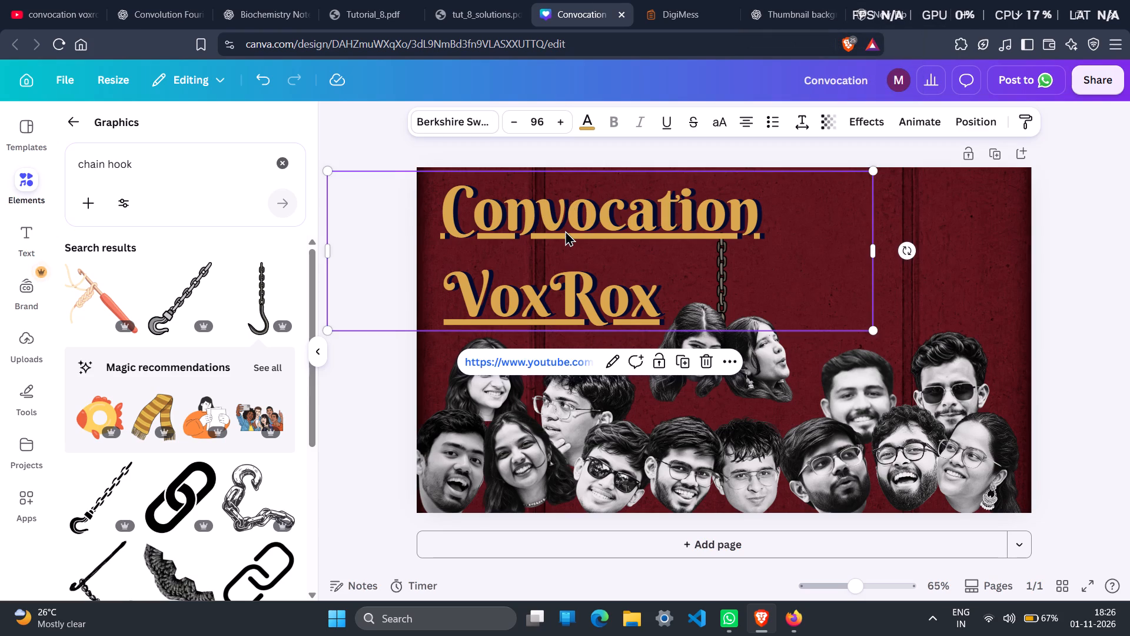
{"action": "left_click", "coordinate": [723, 359]}
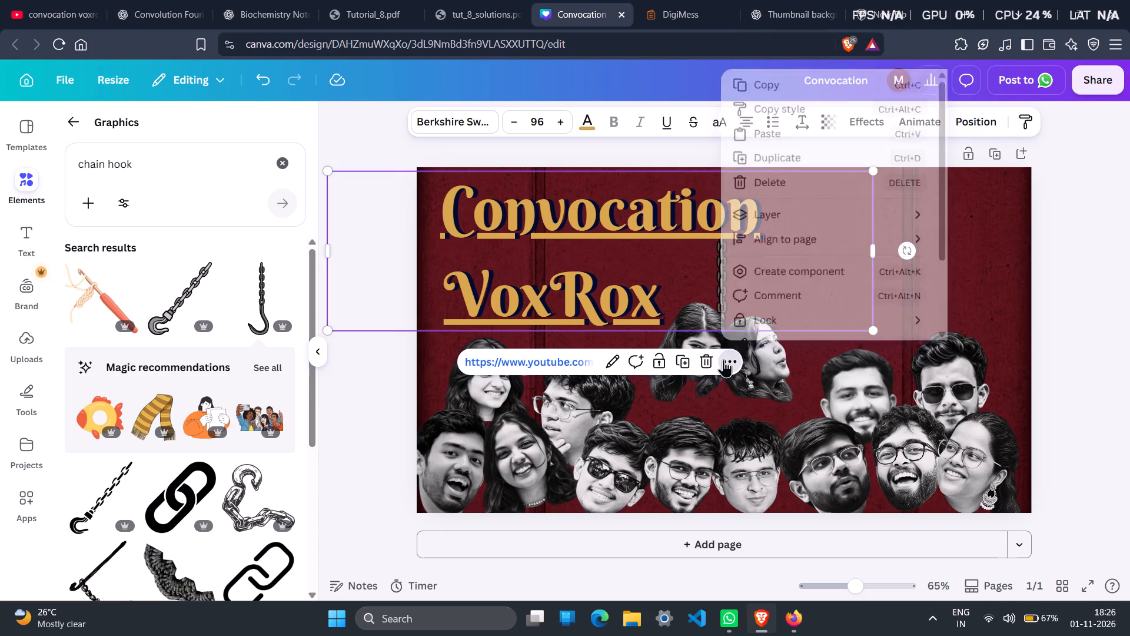
{"action": "left_click", "coordinate": [755, 88]}
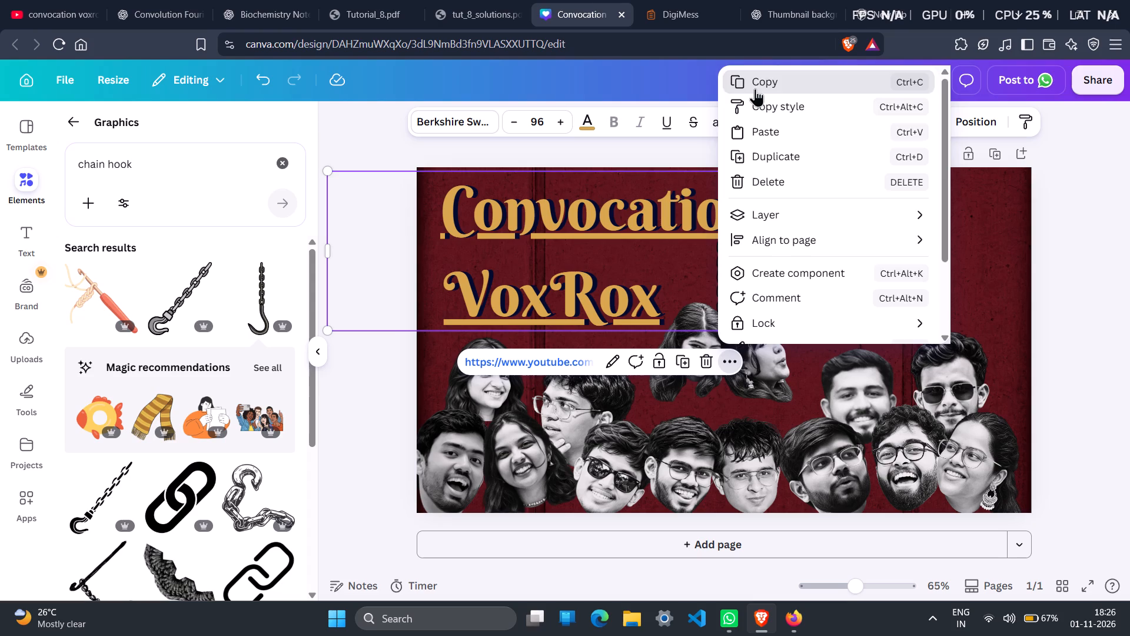
Paste the copied "Convocation VoxRox" title onto the thumbnail as a second text box, slightly offset over the original.
{"action": "left_click", "coordinate": [899, 290]}
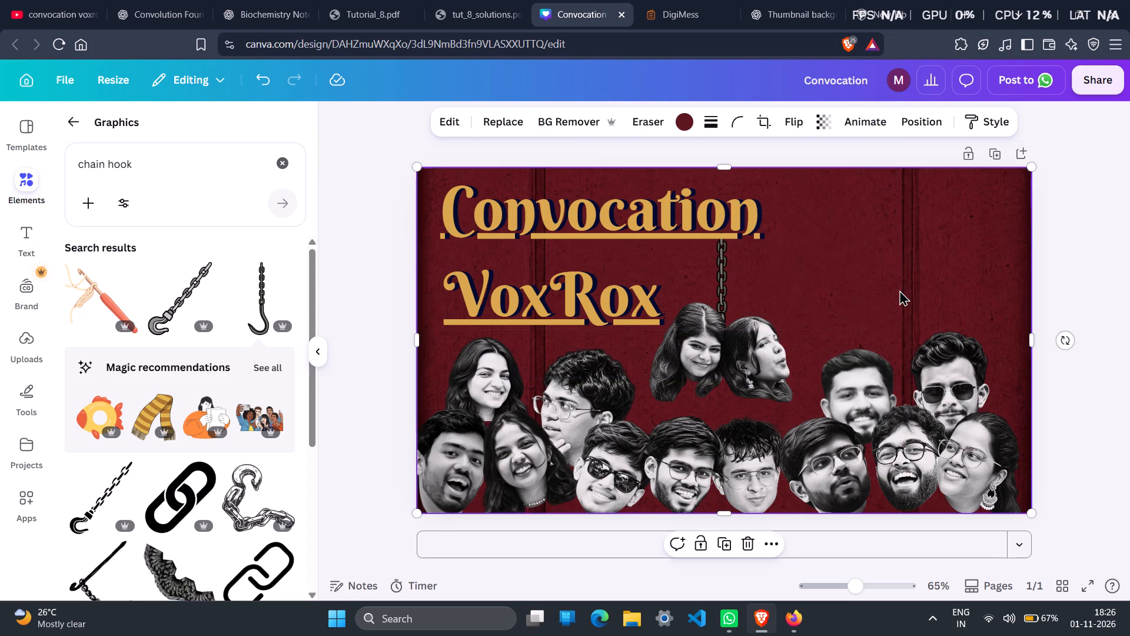
{"action": "key", "text": "ctrl+v"}
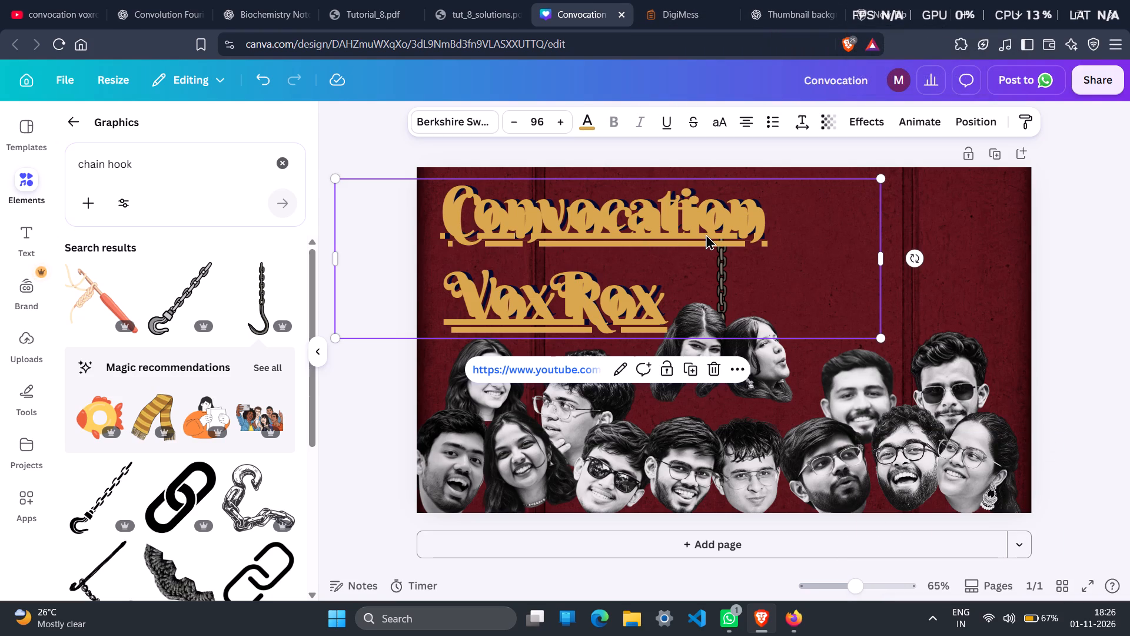
Set the text colour of the pasted "Convocation VoxRox" title copy to #F8F0E8.
{"action": "left_click", "coordinate": [448, 0]}
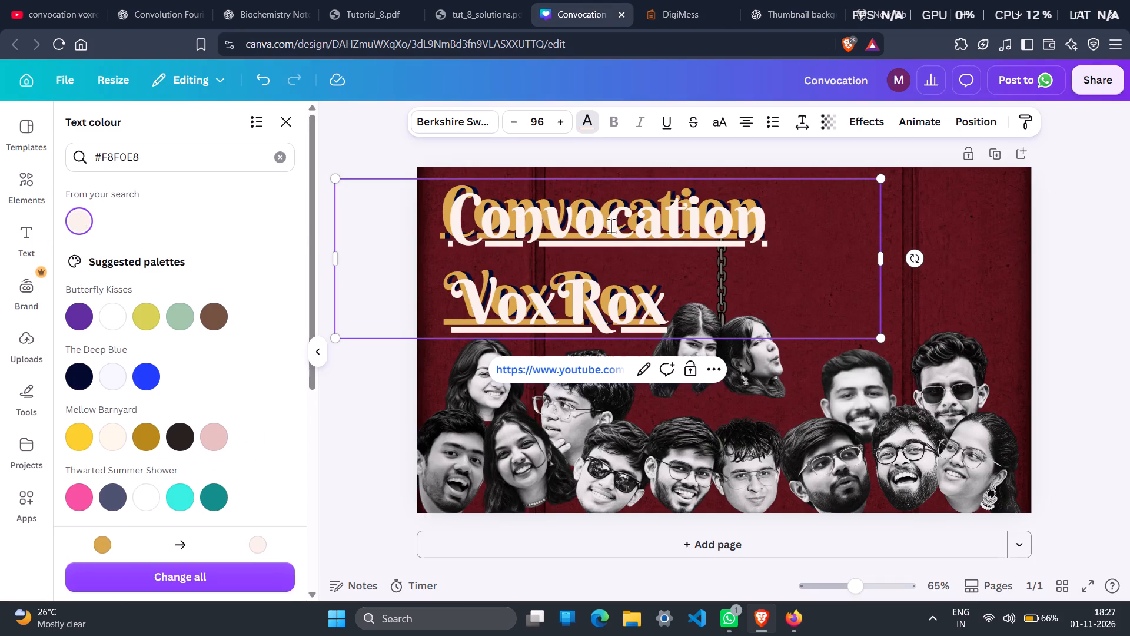
Move the ivory title over the gold one, offset slightly to the left so the gold shows as a shadow.
{"action": "left_click", "coordinate": [949, 333]}
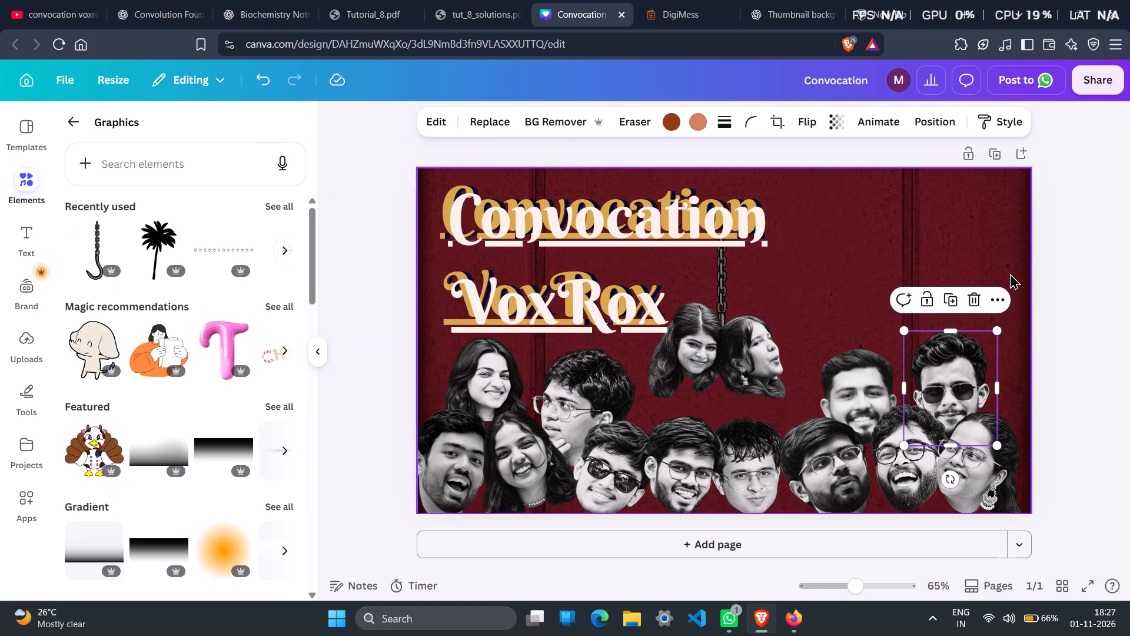
{"action": "left_click", "coordinate": [1010, 273]}
{"action": "left_click", "coordinate": [649, 246]}
{"action": "left_click_drag", "start_coordinate": [649, 246], "coordinate": [642, 234]}
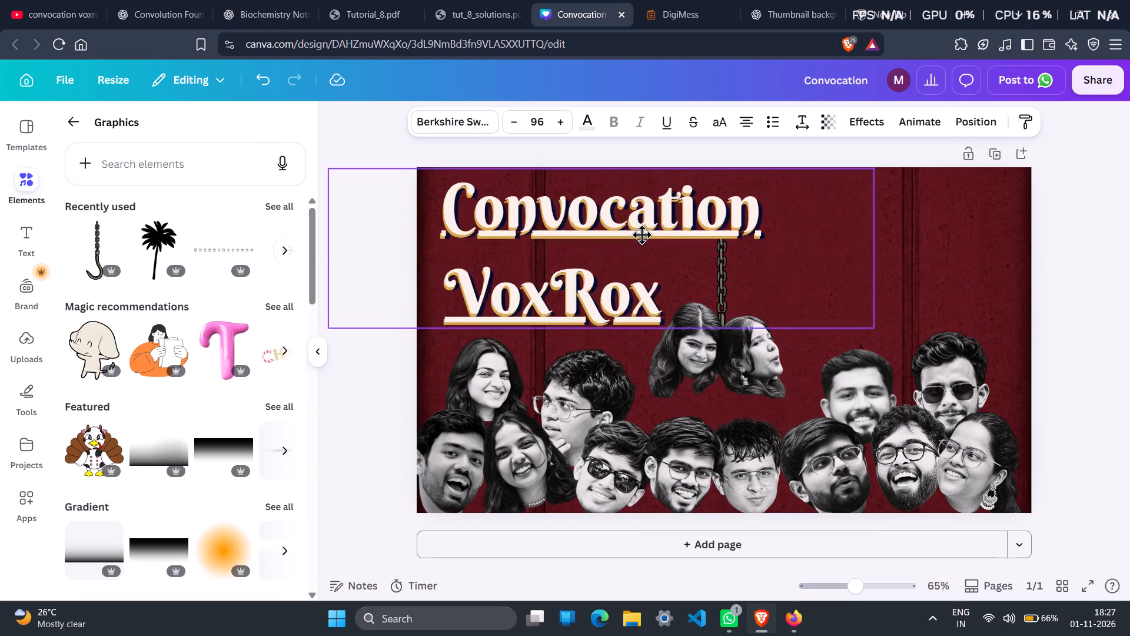
{"action": "left_click_drag", "start_coordinate": [642, 234], "coordinate": [641, 240]}
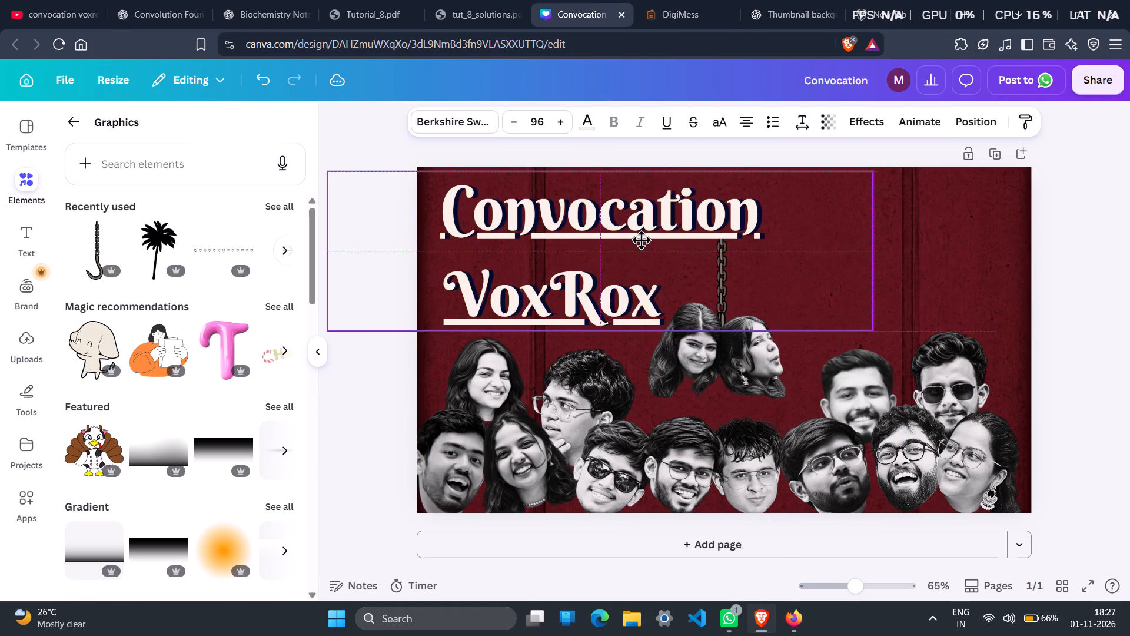
{"action": "left_click_drag", "start_coordinate": [641, 240], "coordinate": [641, 241]}
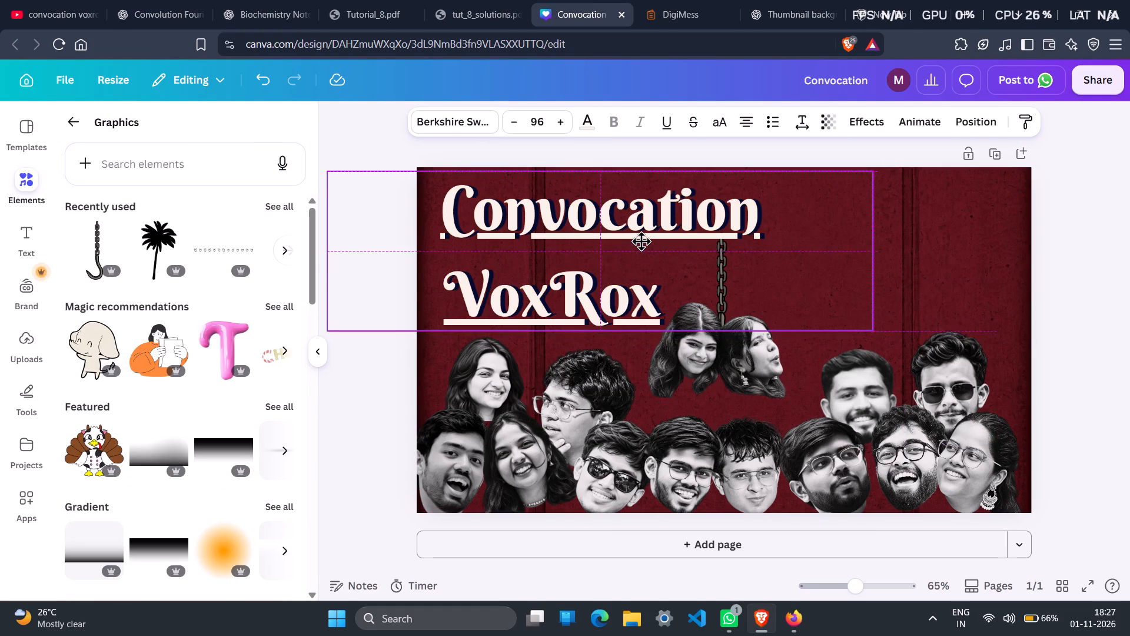
{"action": "left_click_drag", "start_coordinate": [641, 241], "coordinate": [635, 238]}
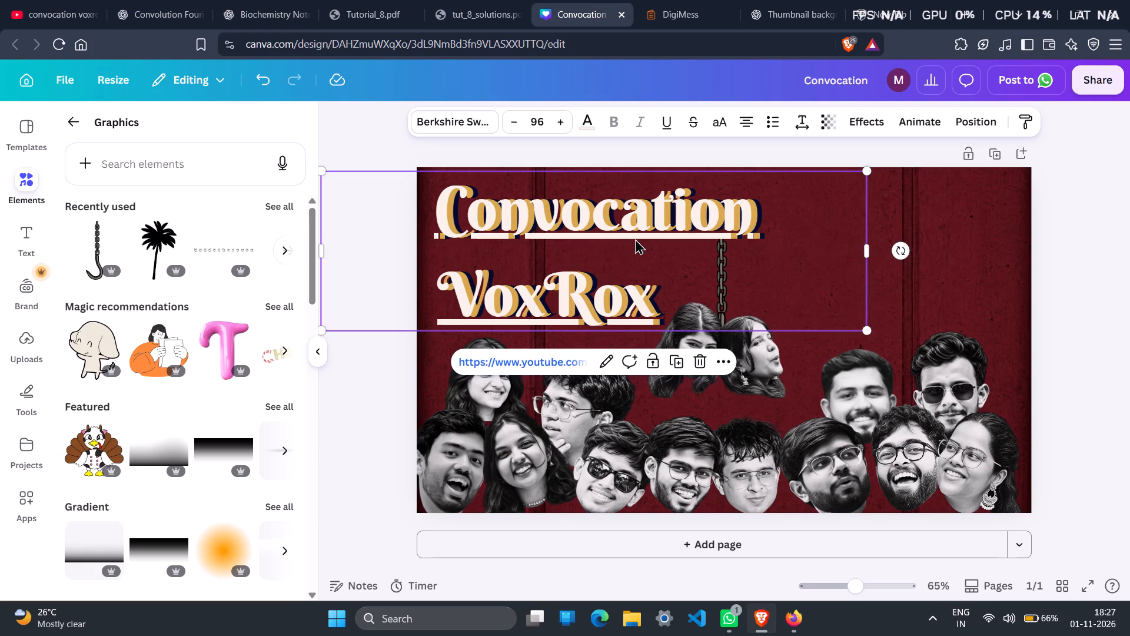
{"action": "left_click", "coordinate": [635, 238]}
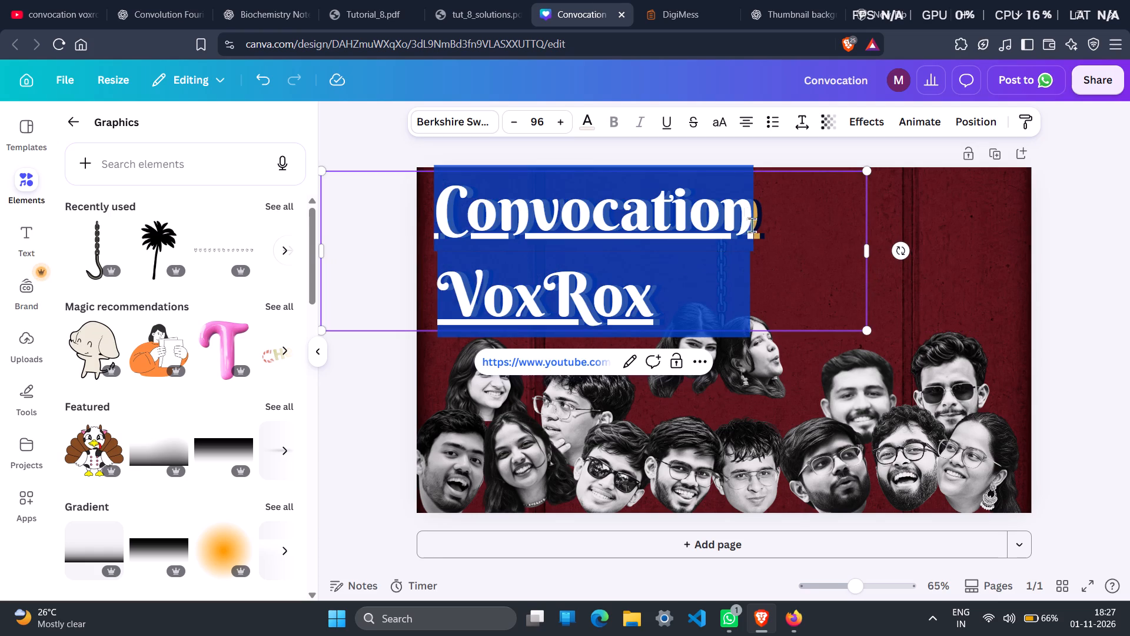
{"action": "left_click", "coordinate": [1083, 259]}
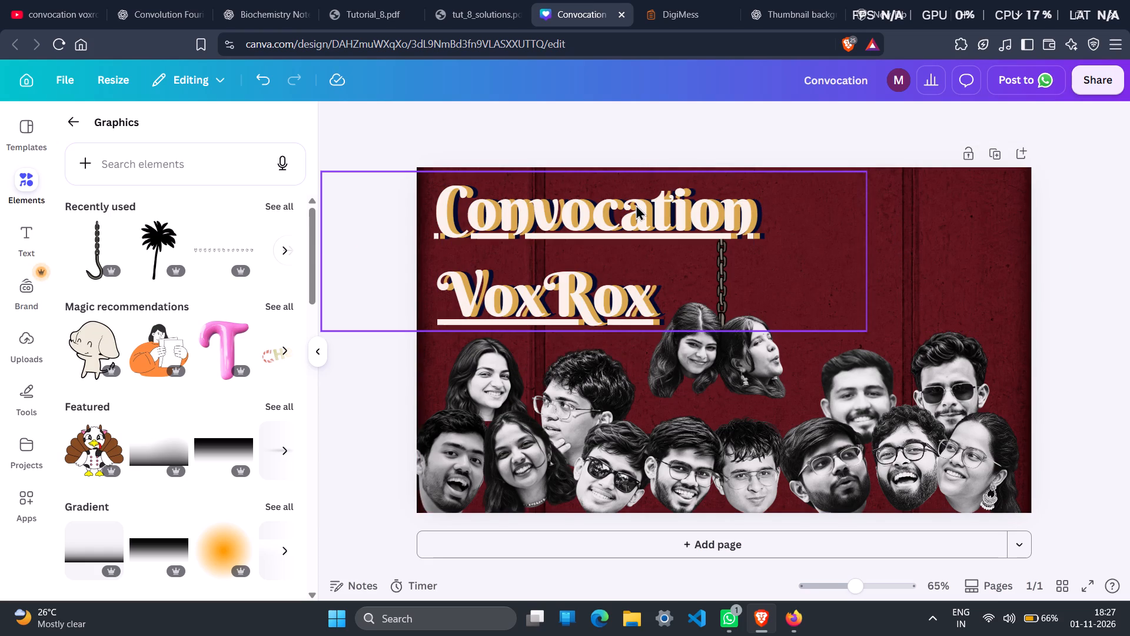
Send the ivory title backward so it sits behind the gold title.
{"action": "left_click", "coordinate": [636, 204]}
{"action": "left_click", "coordinate": [963, 122]}
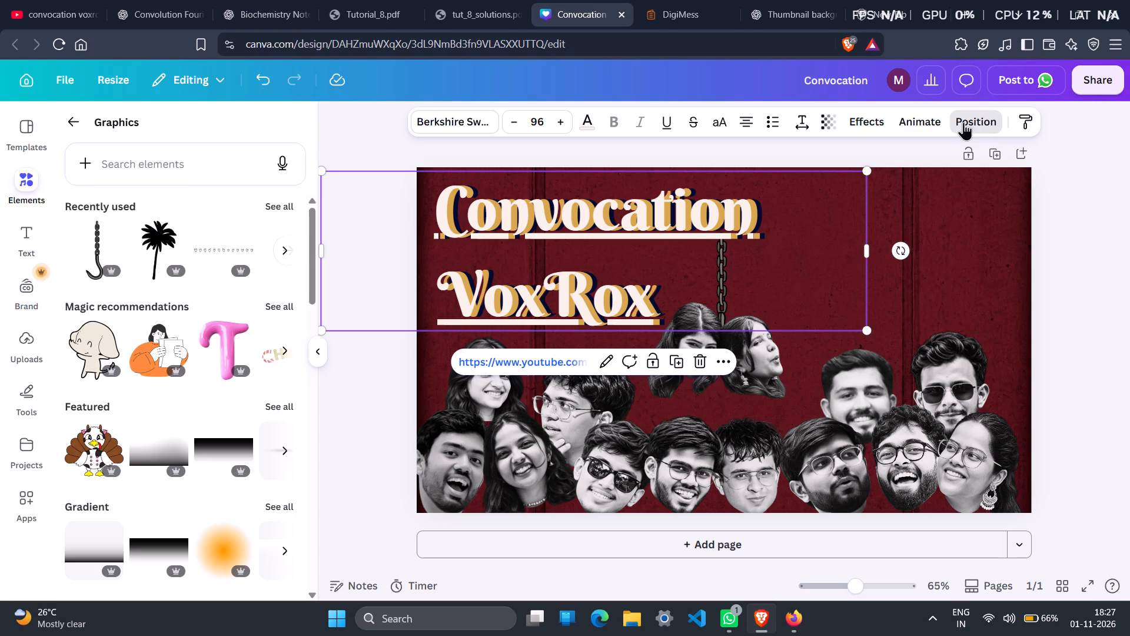
{"action": "left_click", "coordinate": [241, 208]}
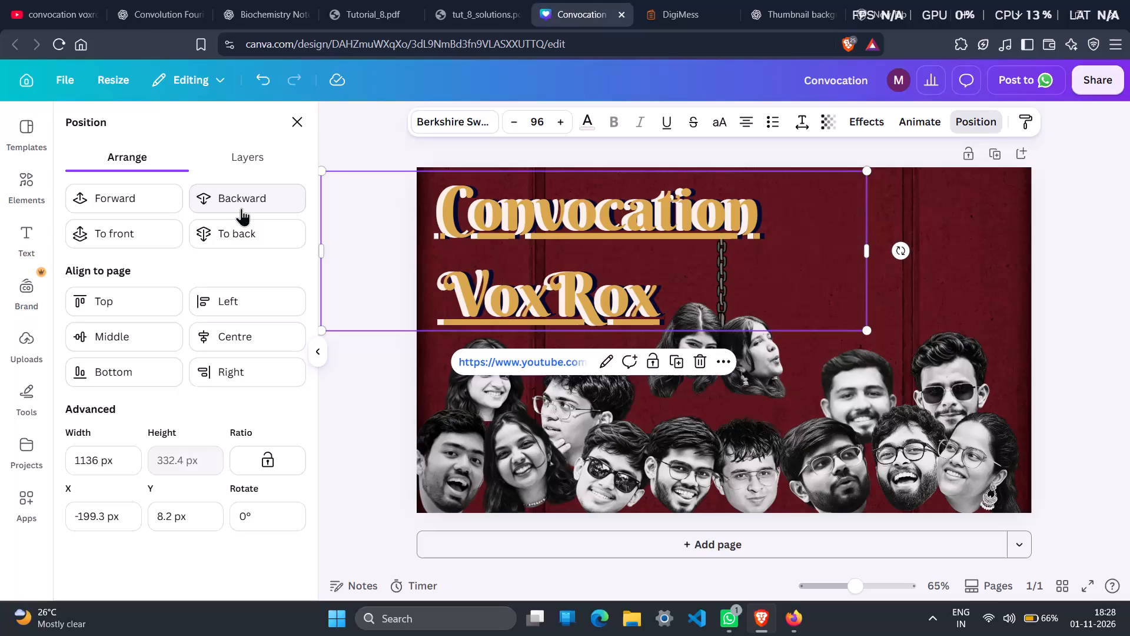
{"action": "left_click", "coordinate": [241, 208]}
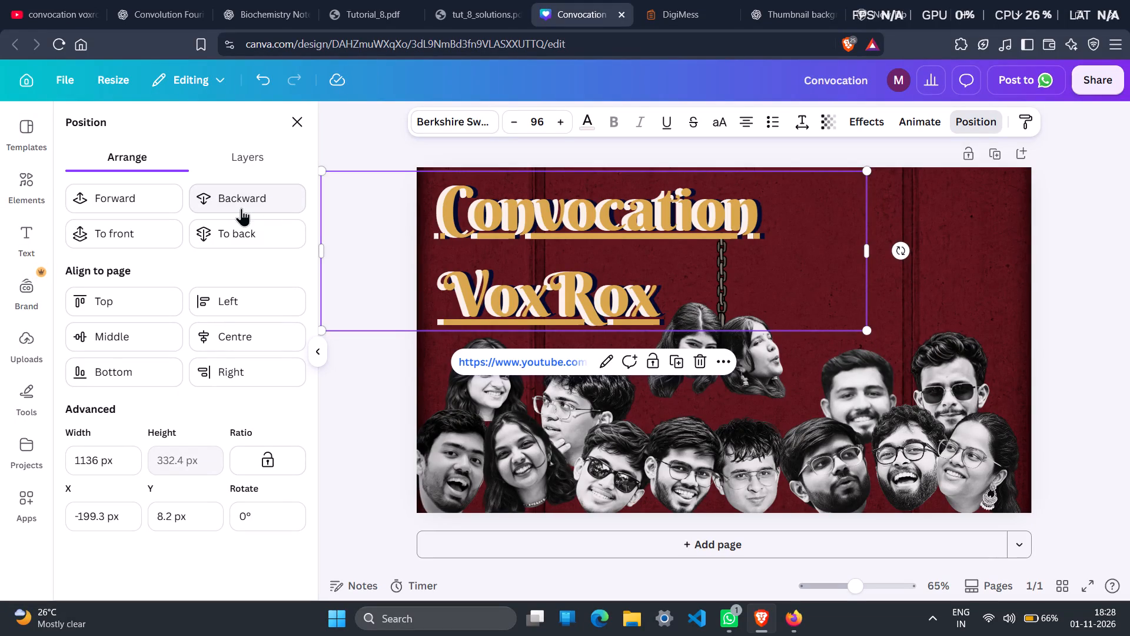
{"action": "left_click", "coordinate": [241, 208]}
{"action": "left_click", "coordinate": [241, 208]}
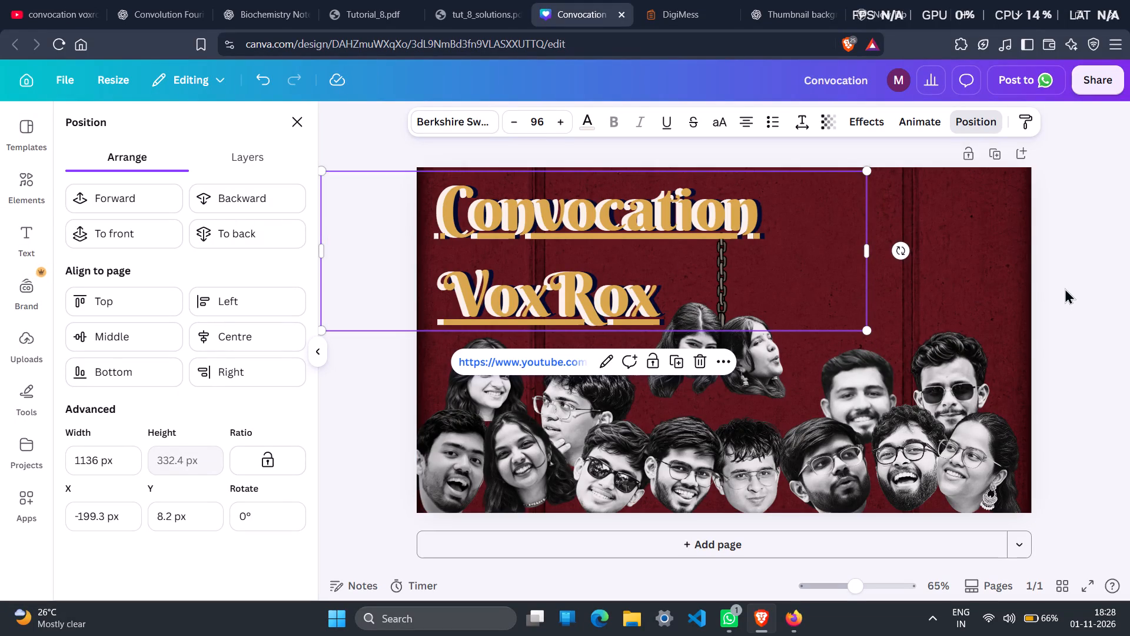
{"action": "left_click", "coordinate": [1065, 288]}
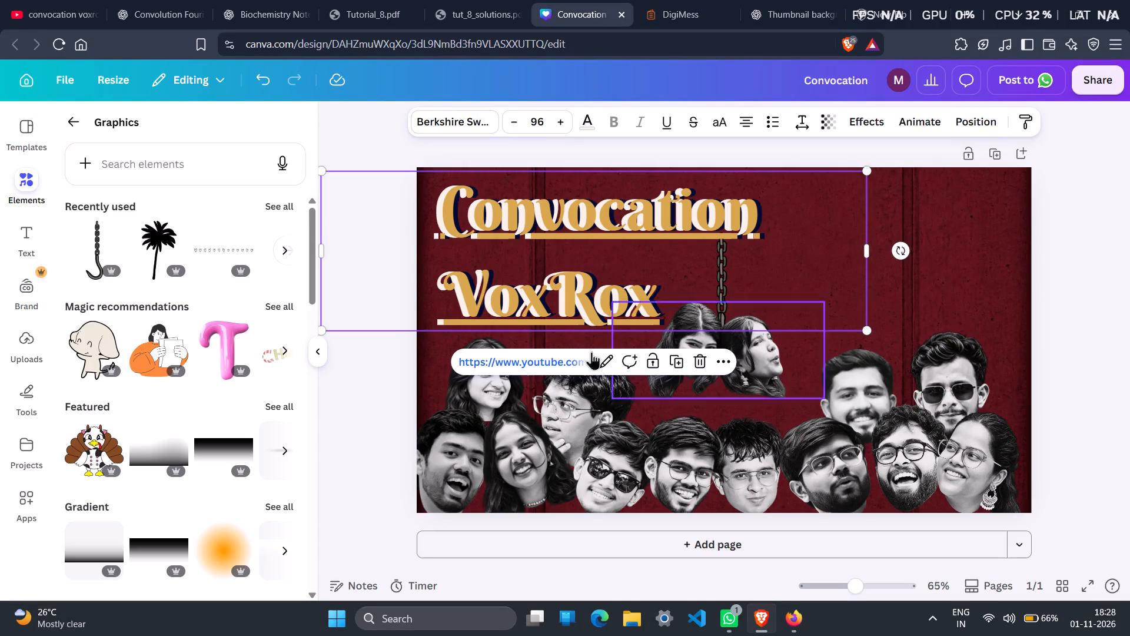
Reposition the ivory title behind the gold title, offset slightly downward so ivory shows beneath the gold letters.
{"action": "left_click_drag", "start_coordinate": [807, 239], "coordinate": [818, 243]}
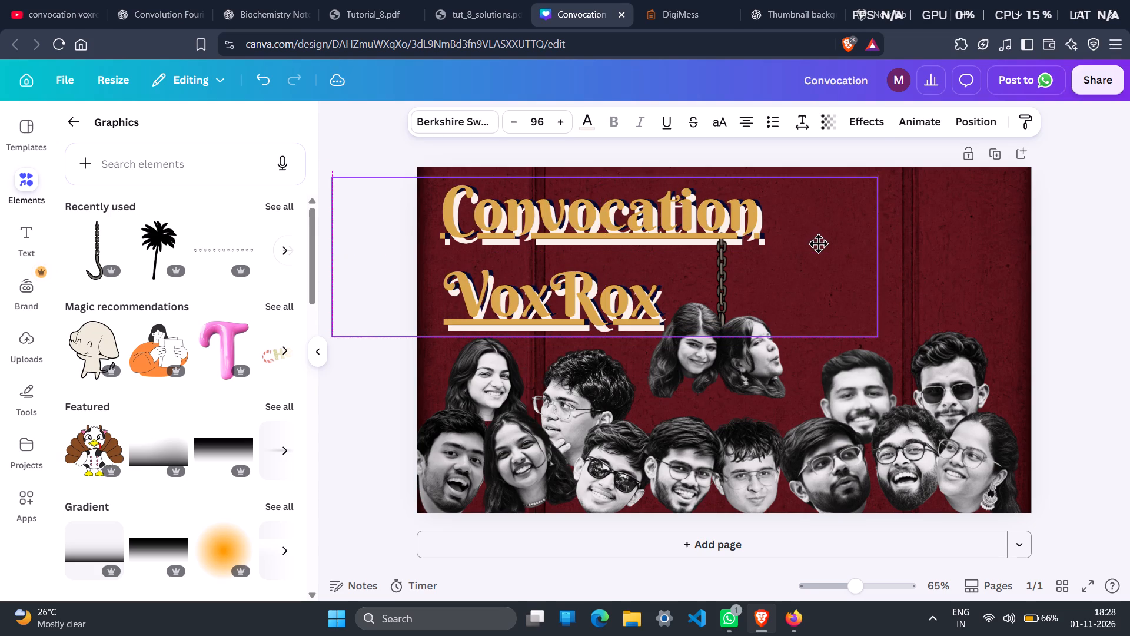
{"action": "left_click_drag", "start_coordinate": [818, 243], "coordinate": [813, 240]}
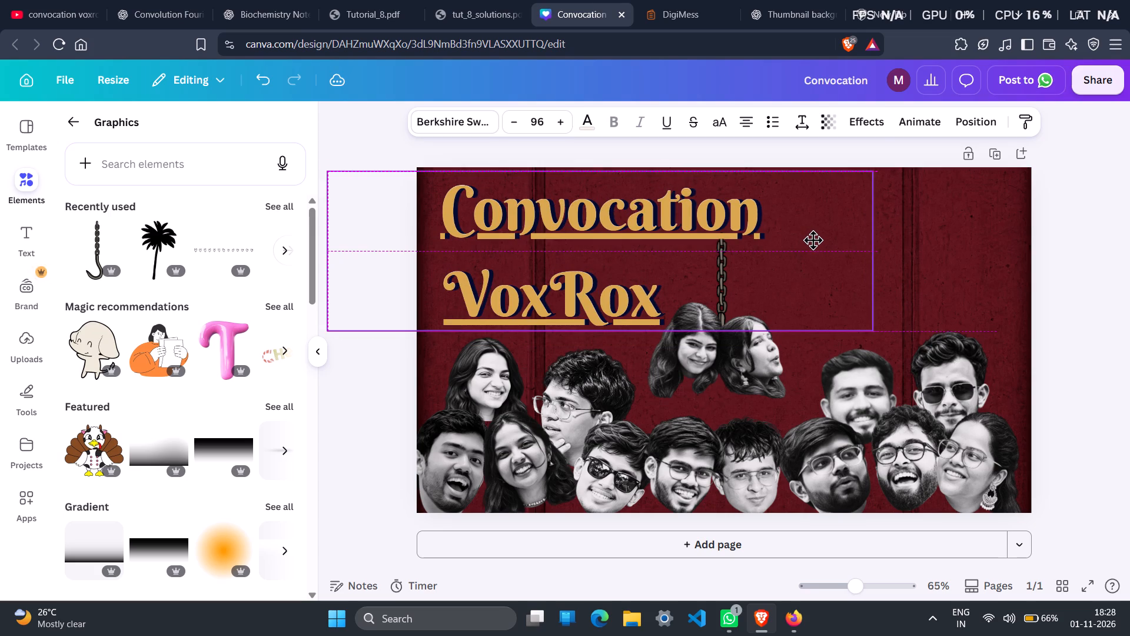
{"action": "left_click_drag", "start_coordinate": [813, 240], "coordinate": [814, 238]}
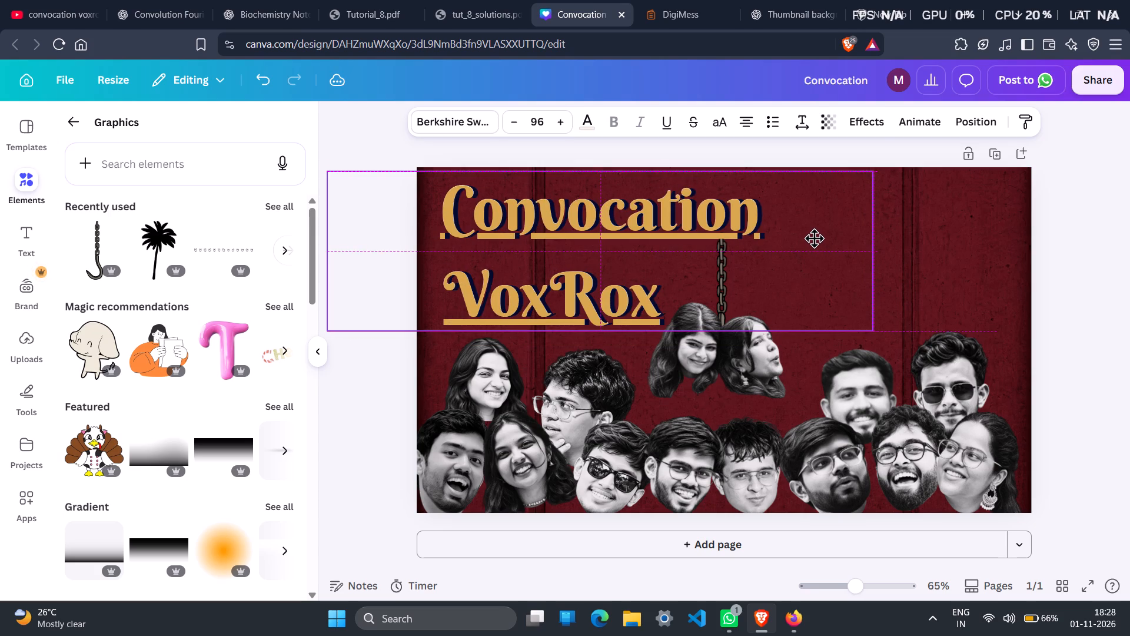
{"action": "left_click_drag", "start_coordinate": [814, 238], "coordinate": [816, 242]}
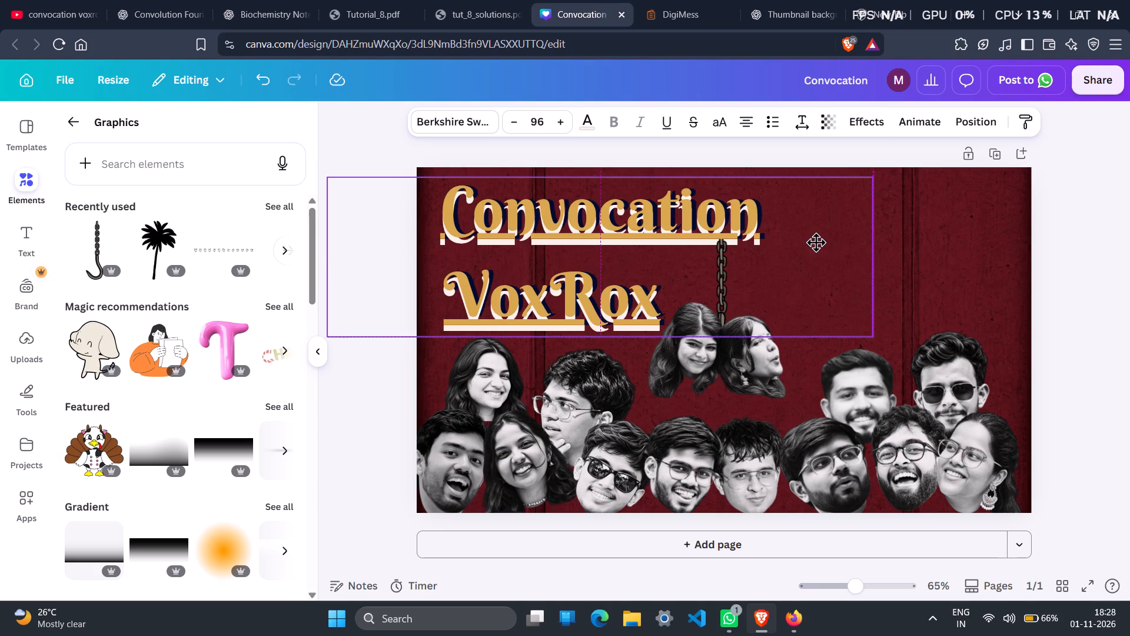
{"action": "left_click_drag", "start_coordinate": [816, 242], "coordinate": [817, 243]}
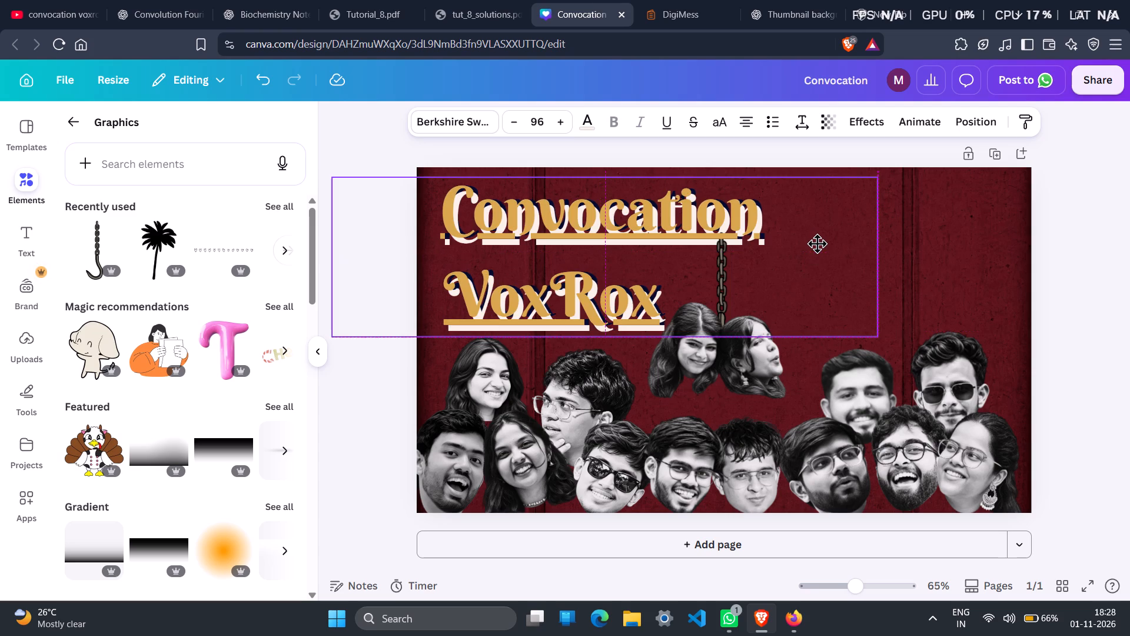
{"action": "left_click_drag", "start_coordinate": [817, 243], "coordinate": [813, 240]}
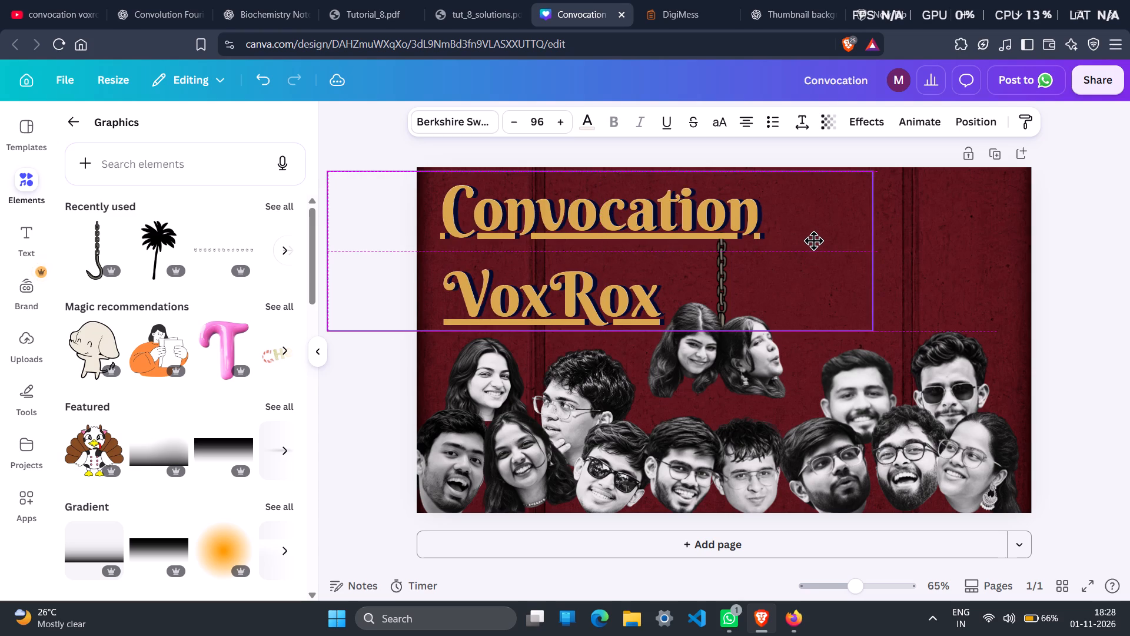
{"action": "left_click_drag", "start_coordinate": [813, 240], "coordinate": [813, 243]}
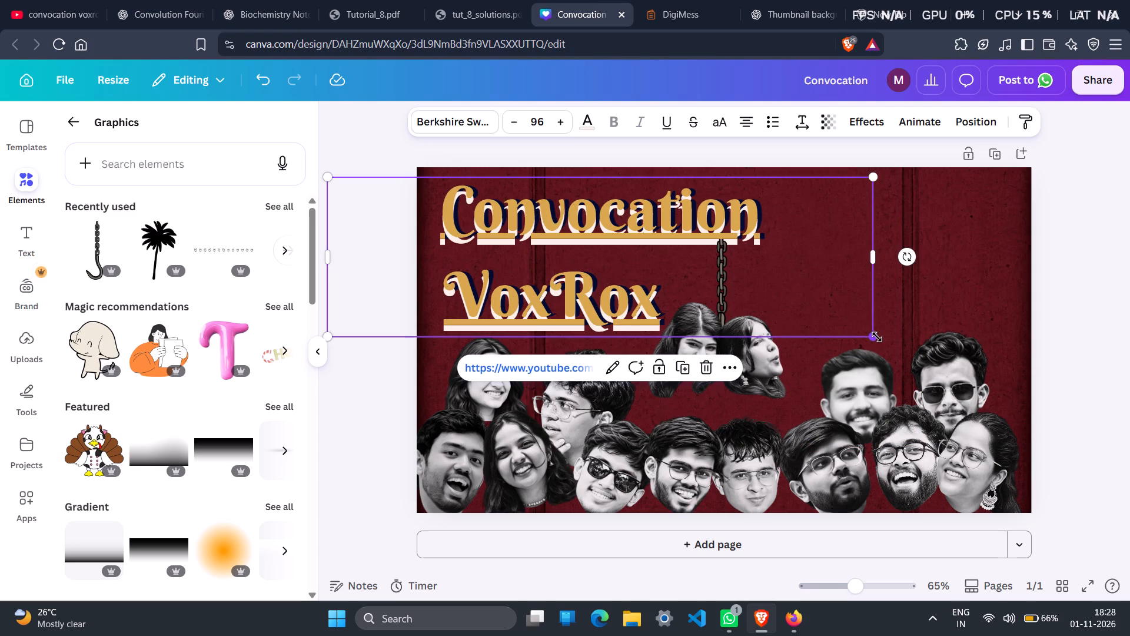
Scale the ivory title down to font size 94.9 and realign it behind the gold title, leaving a thin ivory edge.
{"action": "left_click_drag", "start_coordinate": [876, 337], "coordinate": [870, 333]}
{"action": "left_click", "coordinate": [781, 285]}
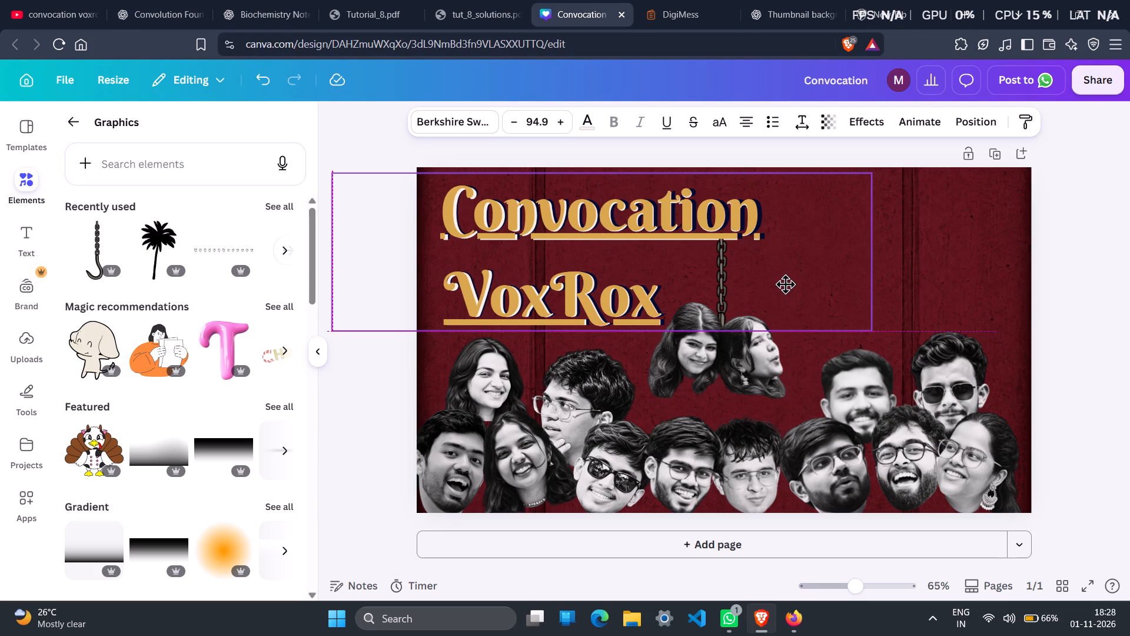
{"action": "left_click", "coordinate": [785, 286]}
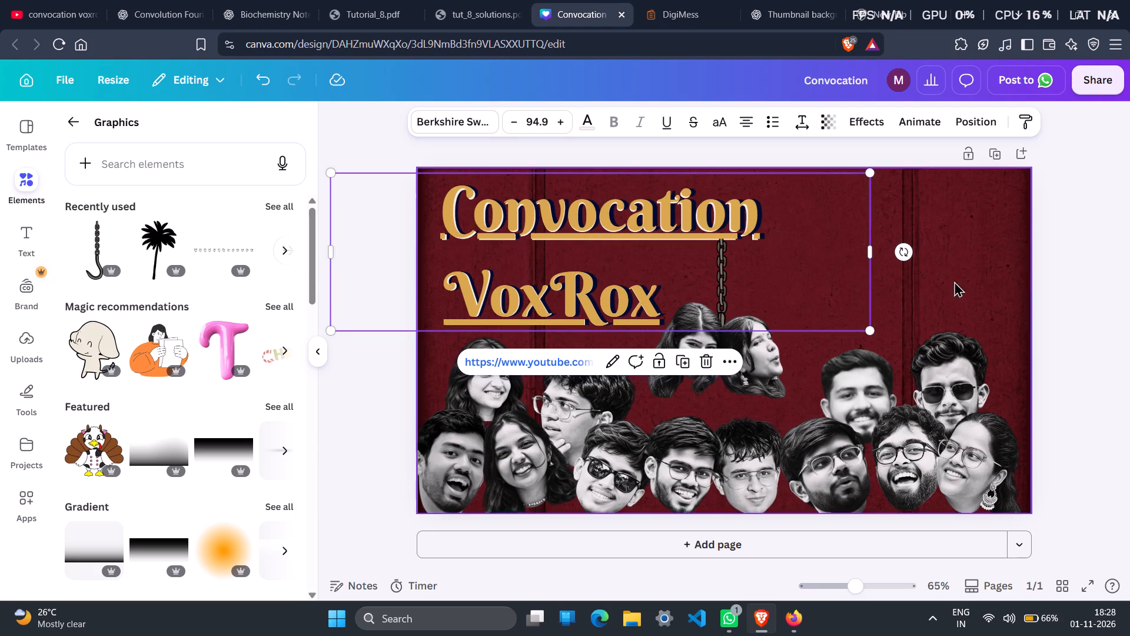
{"action": "left_click", "coordinate": [1086, 296]}
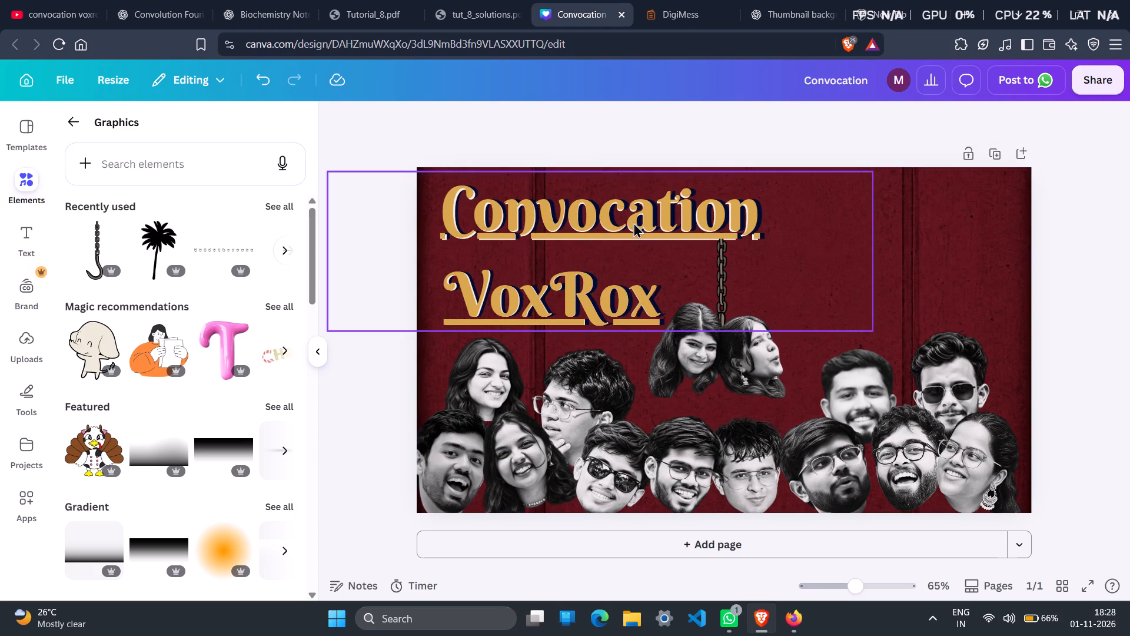
{"action": "left_click", "coordinate": [1114, 306]}
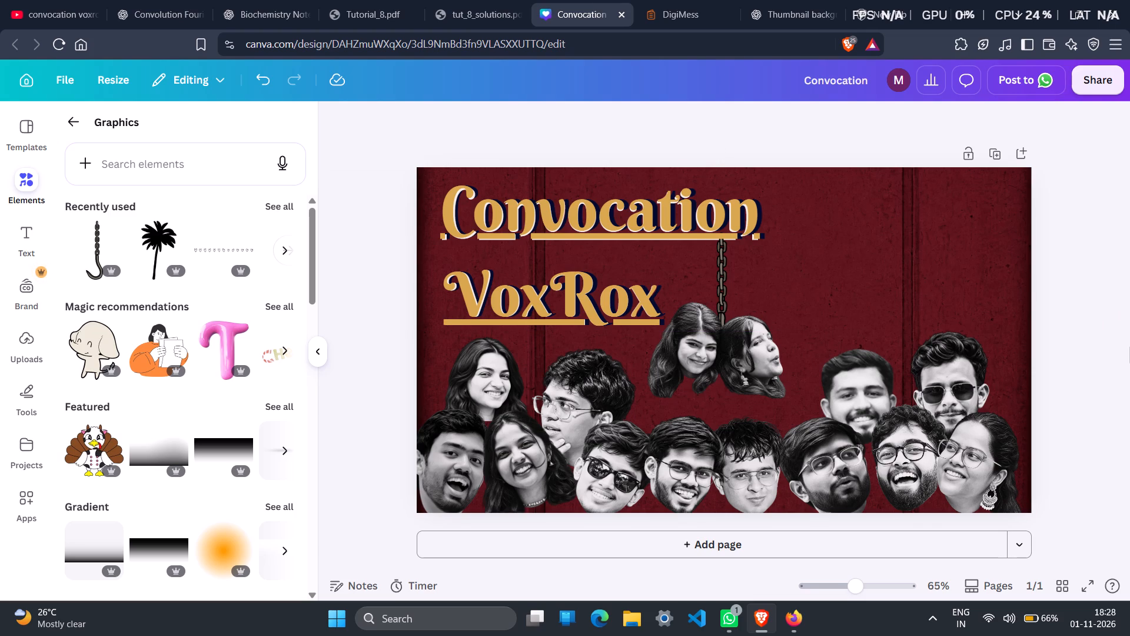
{"action": "left_click", "coordinate": [1081, 251]}
Switch to the YouTube "convocation voxrox" results to examine the existing thumbnails, and return to the Canva design.
{"action": "left_click", "coordinate": [19, 0]}
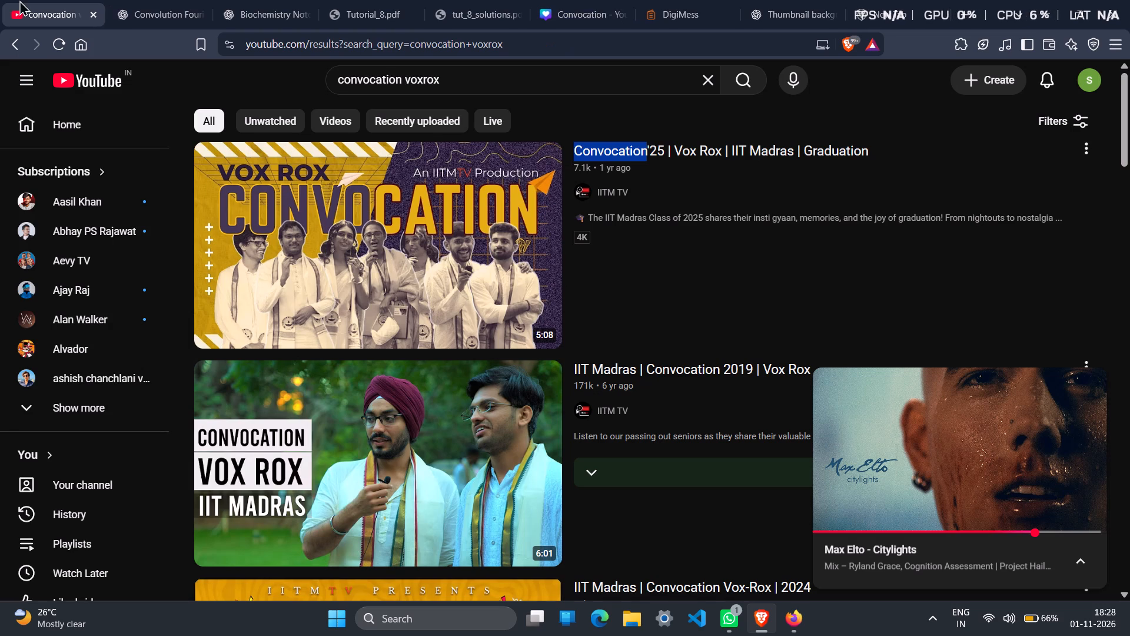
{"action": "left_click", "coordinate": [629, 0]}
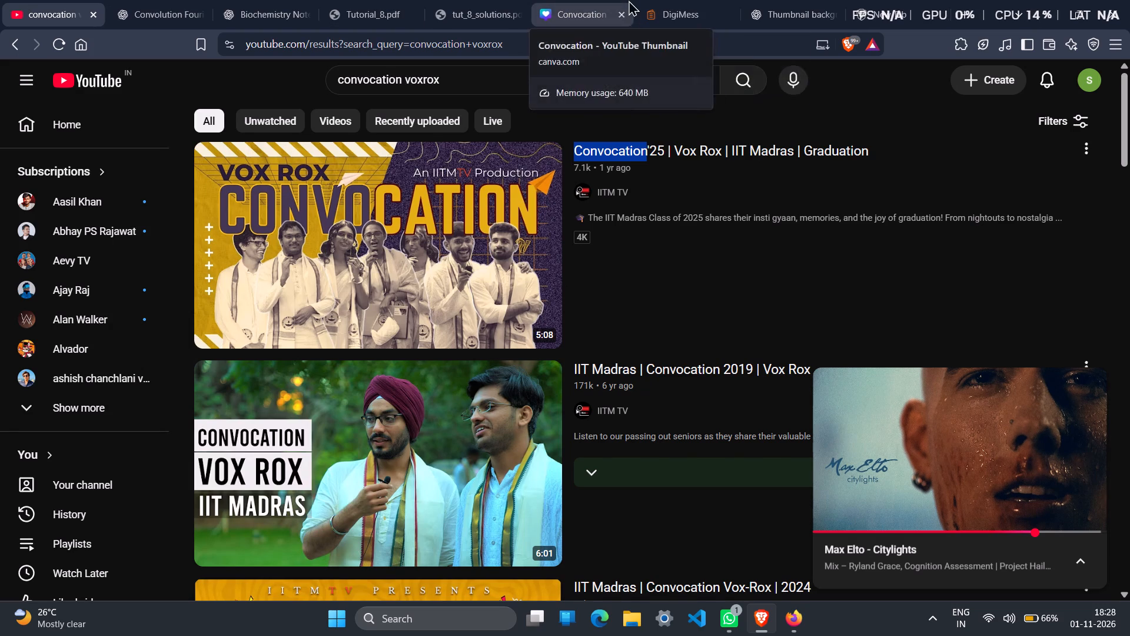
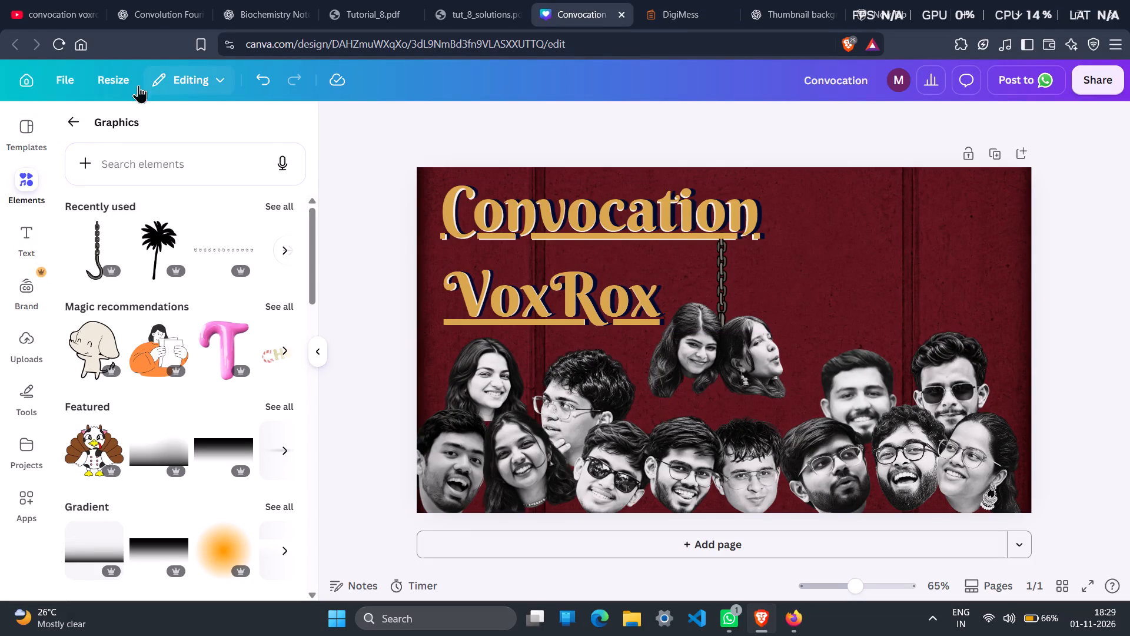
Check the thumbnail suggestions in the ChatGPT conversation for where to add 2026, and return to the Canva design.
{"action": "left_click", "coordinate": [15, 229]}
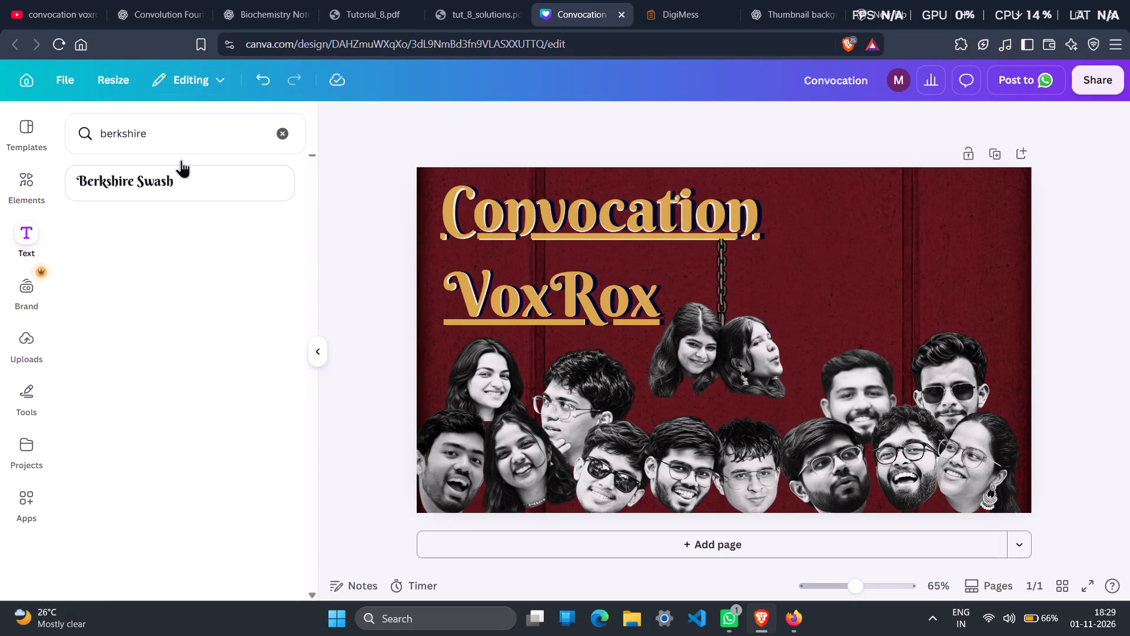
{"action": "left_click", "coordinate": [812, 0]}
{"action": "scroll", "coordinate": [740, 332], "scroll_direction": "down", "scroll_amount": 5}
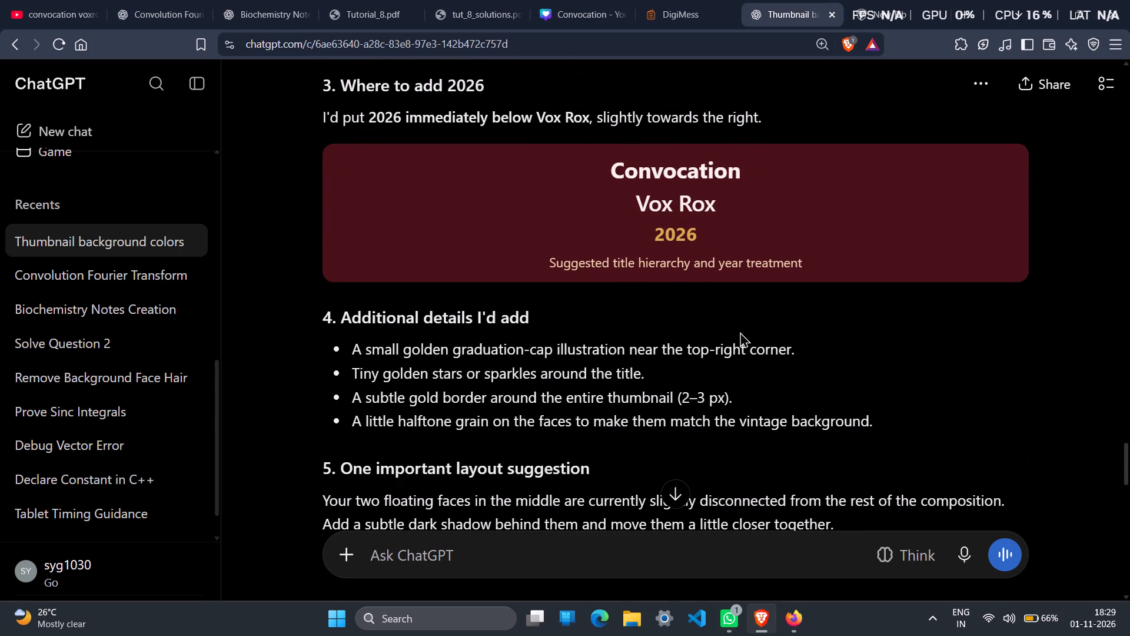
{"action": "left_click", "coordinate": [583, 0]}
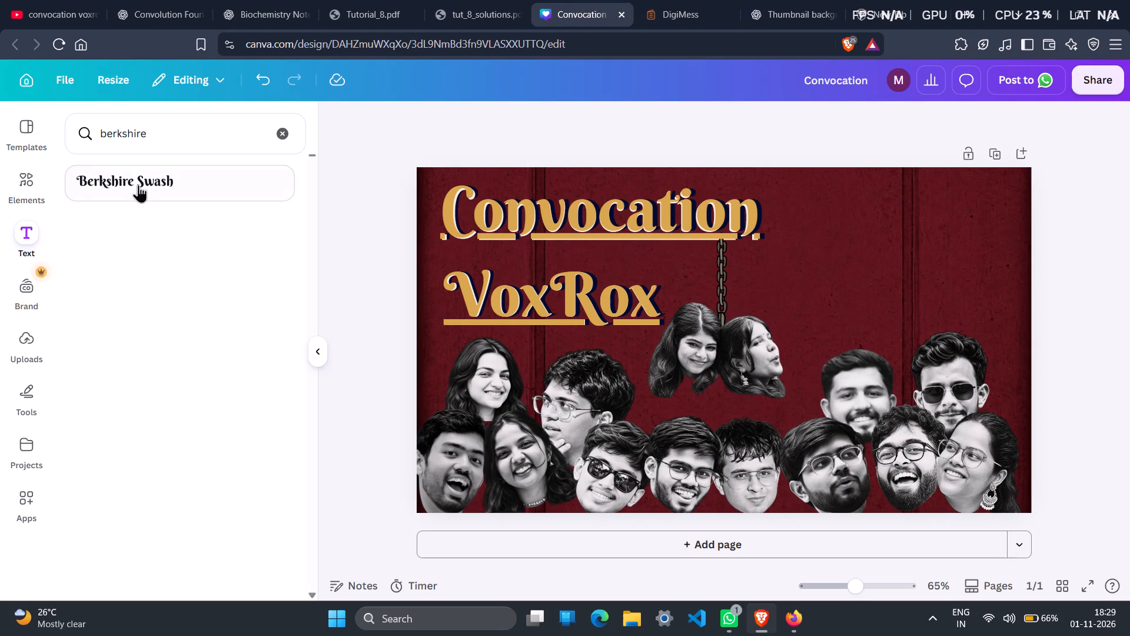
Clear the "berkshire" font search and browse the font combinations for a style suited to the year text.
{"action": "left_click", "coordinate": [281, 130]}
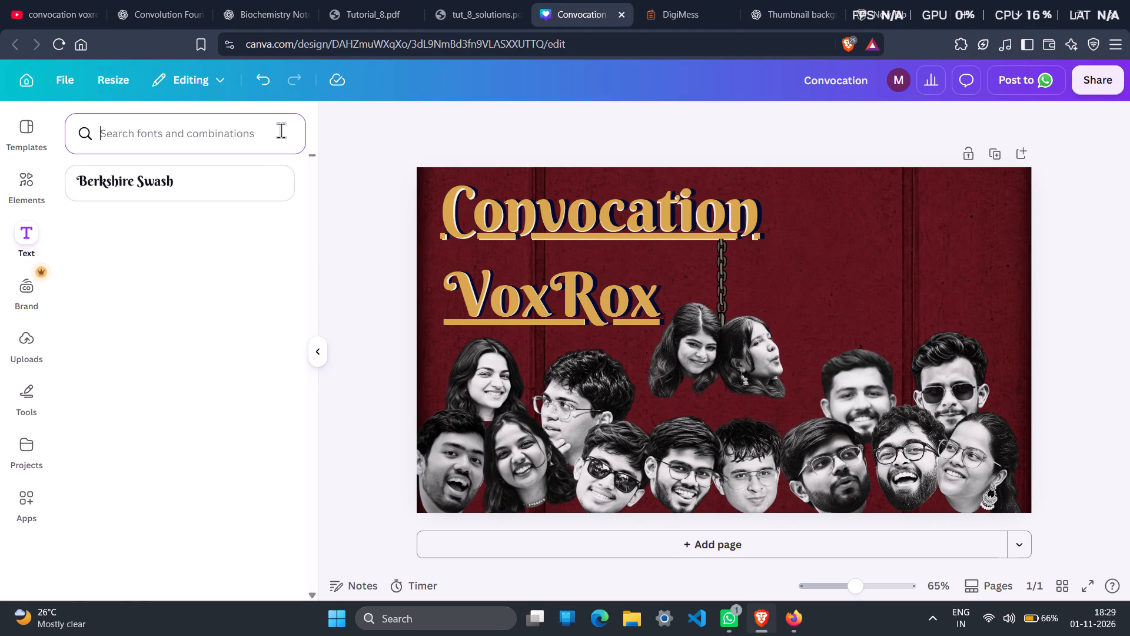
{"action": "scroll", "coordinate": [188, 410], "scroll_direction": "down", "scroll_amount": 4}
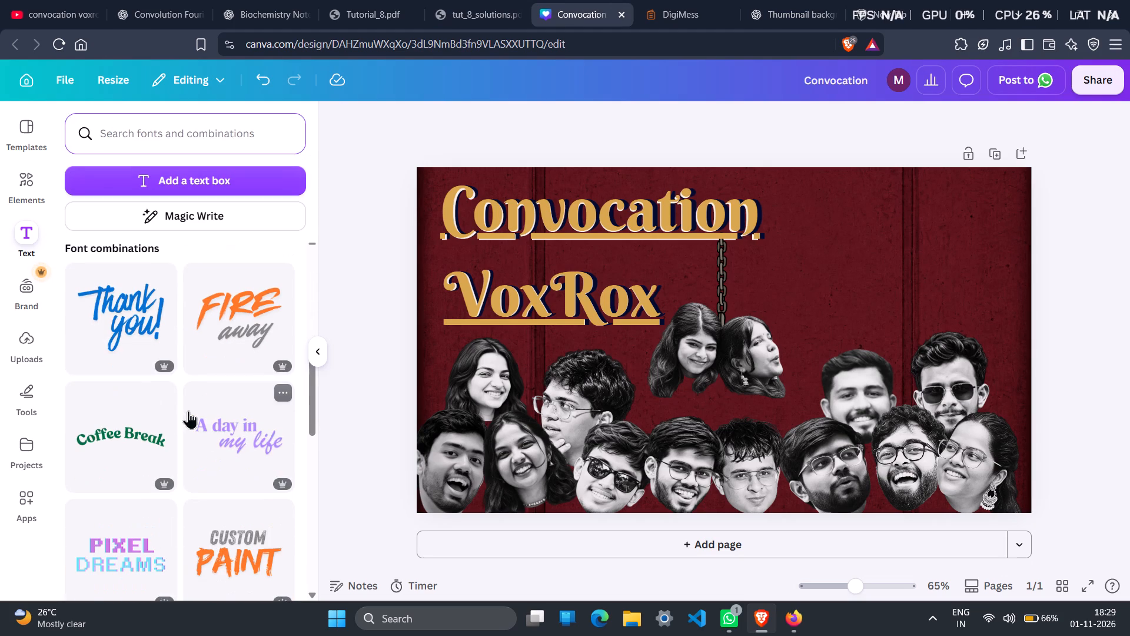
{"action": "scroll", "coordinate": [188, 410], "scroll_direction": "down", "scroll_amount": 1}
{"action": "scroll", "coordinate": [228, 397], "scroll_direction": "up", "scroll_amount": 8}
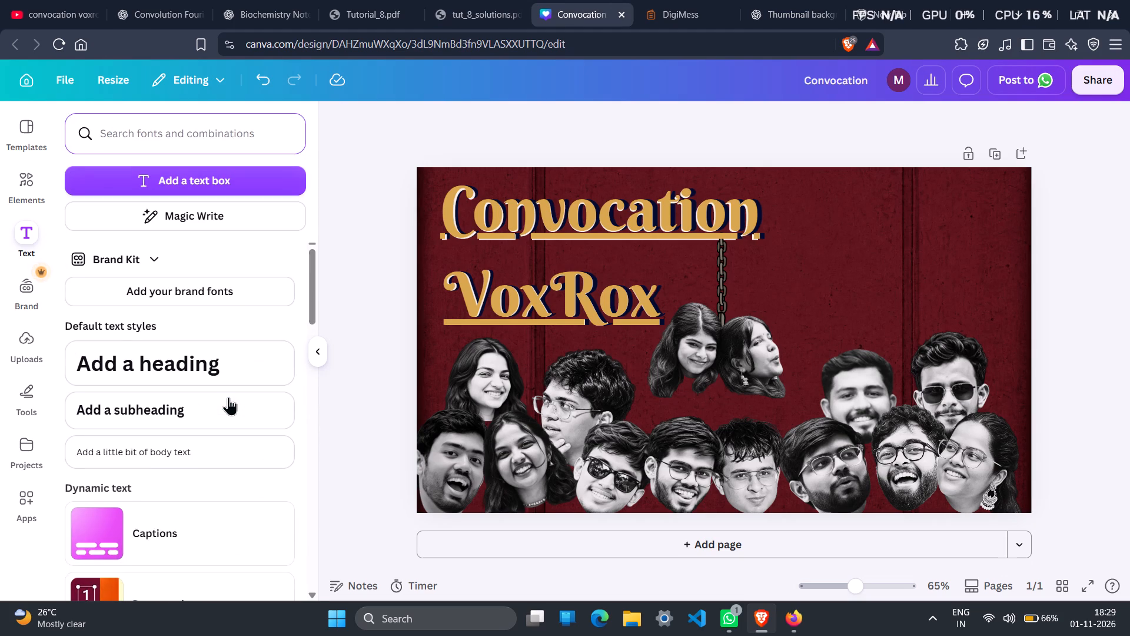
{"action": "left_click", "coordinate": [149, 263]}
{"action": "left_click", "coordinate": [149, 263]}
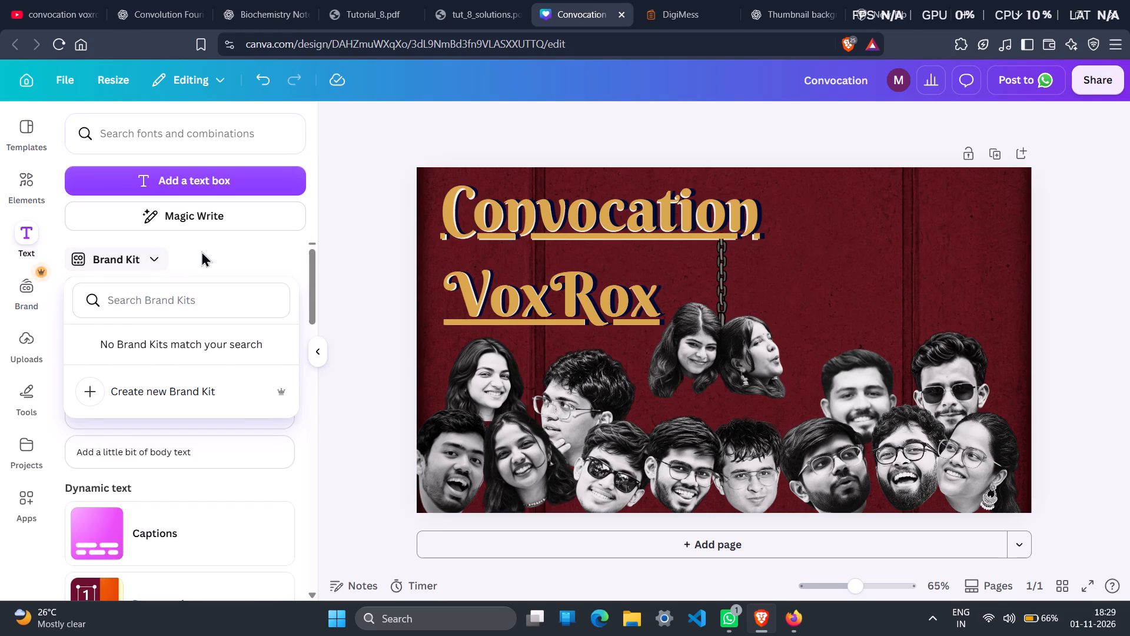
{"action": "left_click", "coordinate": [201, 251]}
{"action": "scroll", "coordinate": [250, 449], "scroll_direction": "down", "scroll_amount": 4}
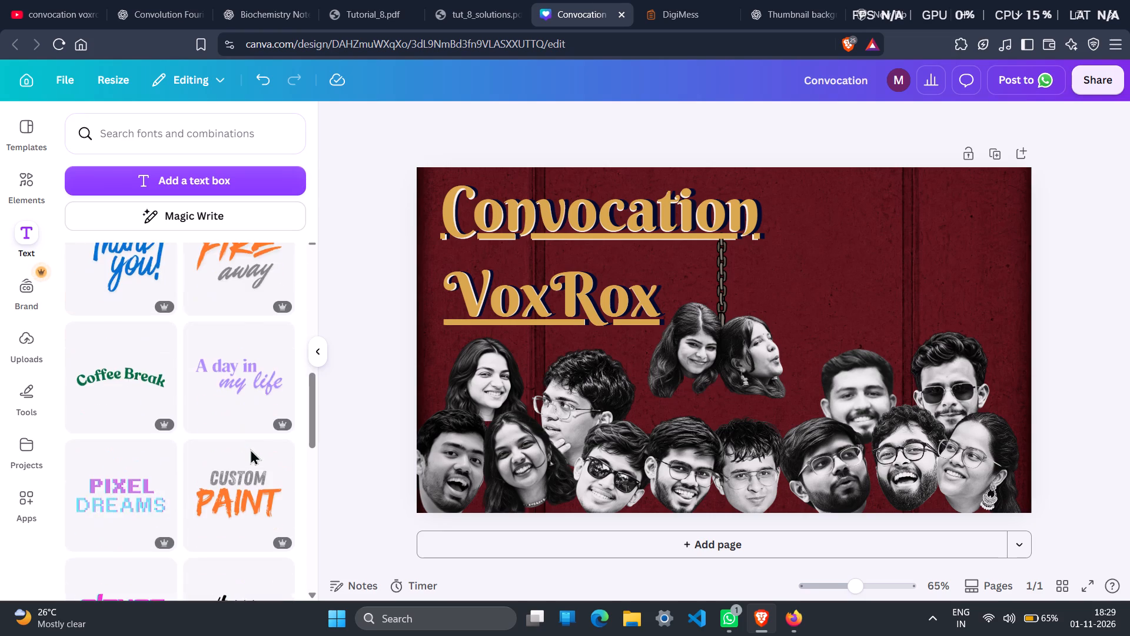
{"action": "scroll", "coordinate": [250, 449], "scroll_direction": "down", "scroll_amount": 5}
{"action": "scroll", "coordinate": [250, 449], "scroll_direction": "up", "scroll_amount": 1}
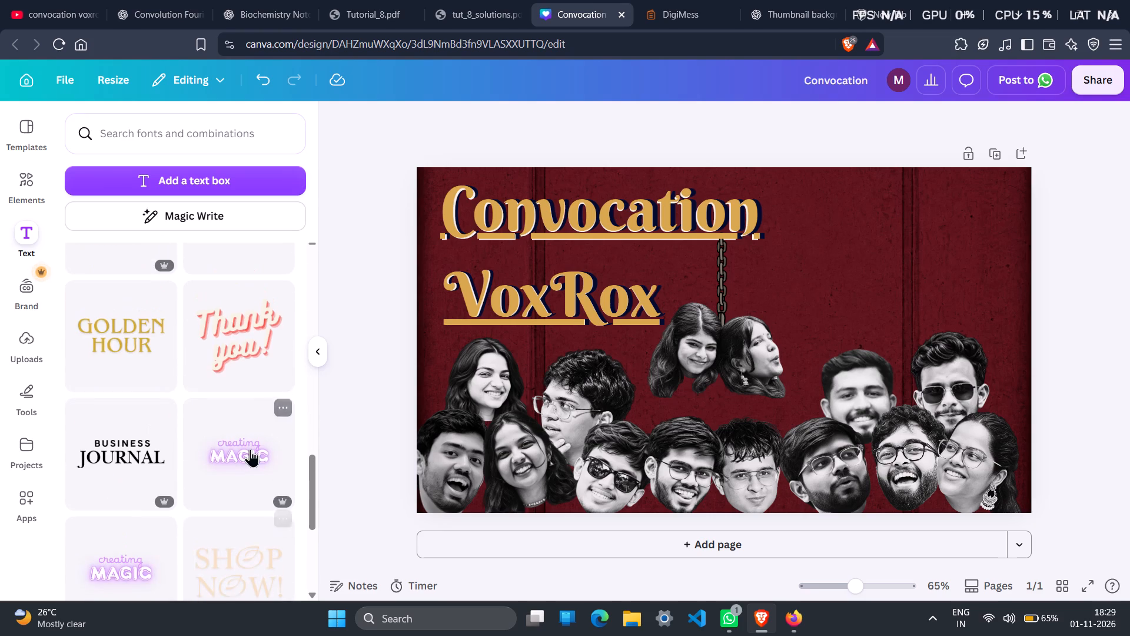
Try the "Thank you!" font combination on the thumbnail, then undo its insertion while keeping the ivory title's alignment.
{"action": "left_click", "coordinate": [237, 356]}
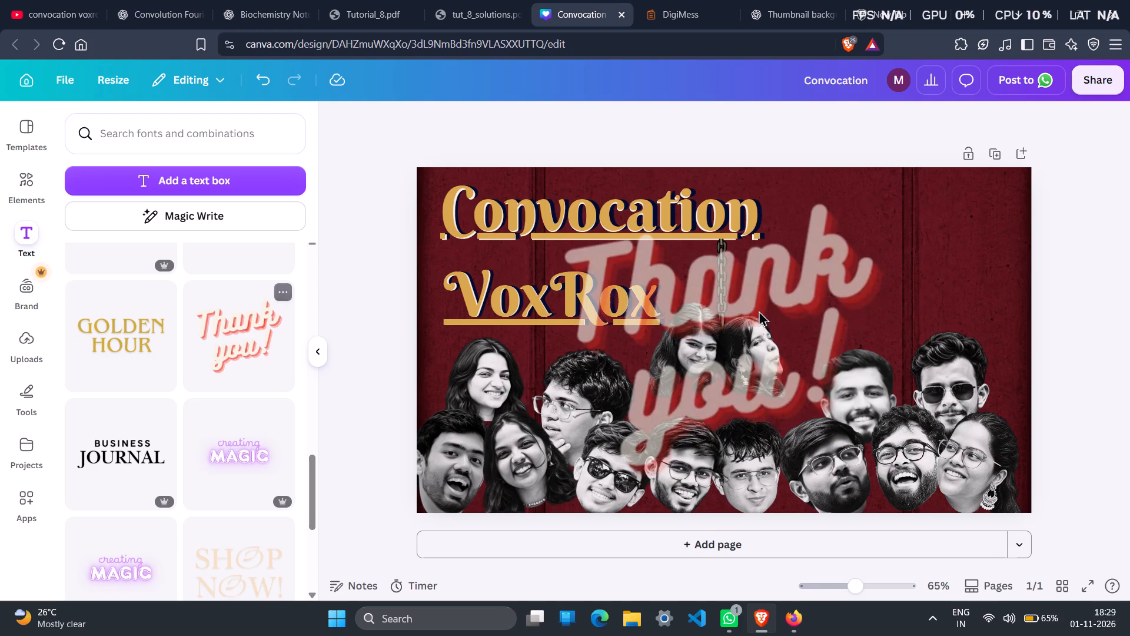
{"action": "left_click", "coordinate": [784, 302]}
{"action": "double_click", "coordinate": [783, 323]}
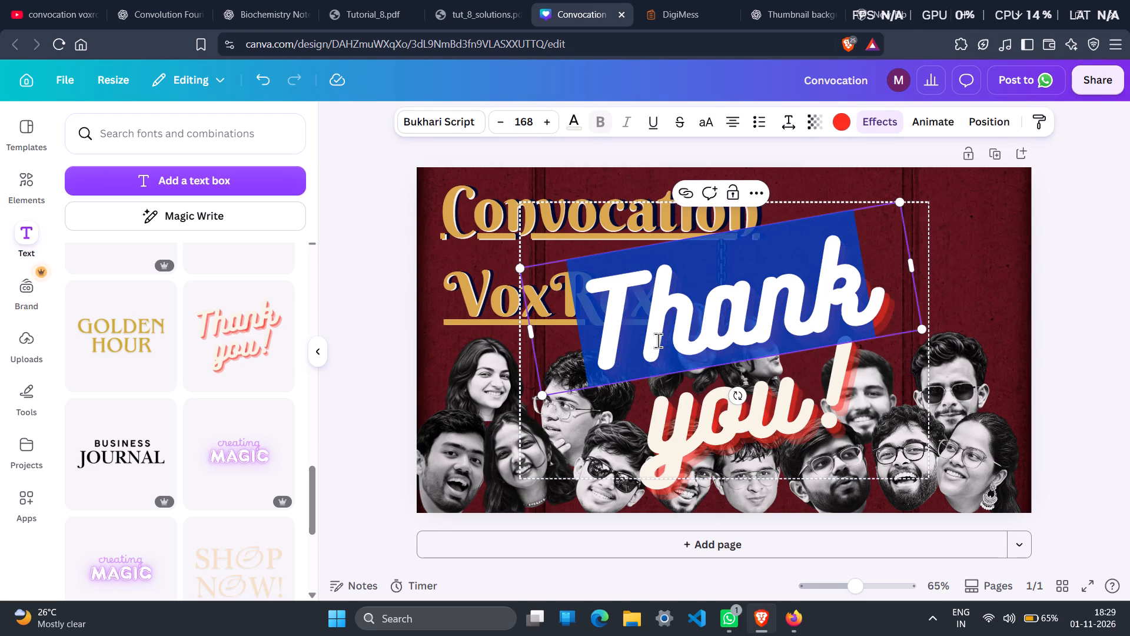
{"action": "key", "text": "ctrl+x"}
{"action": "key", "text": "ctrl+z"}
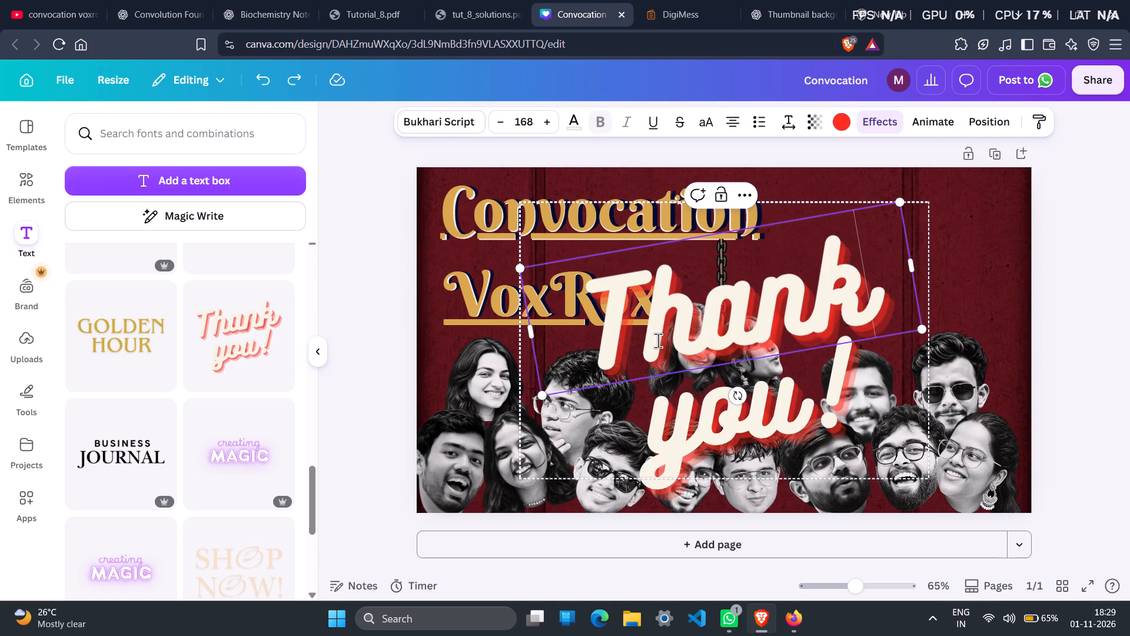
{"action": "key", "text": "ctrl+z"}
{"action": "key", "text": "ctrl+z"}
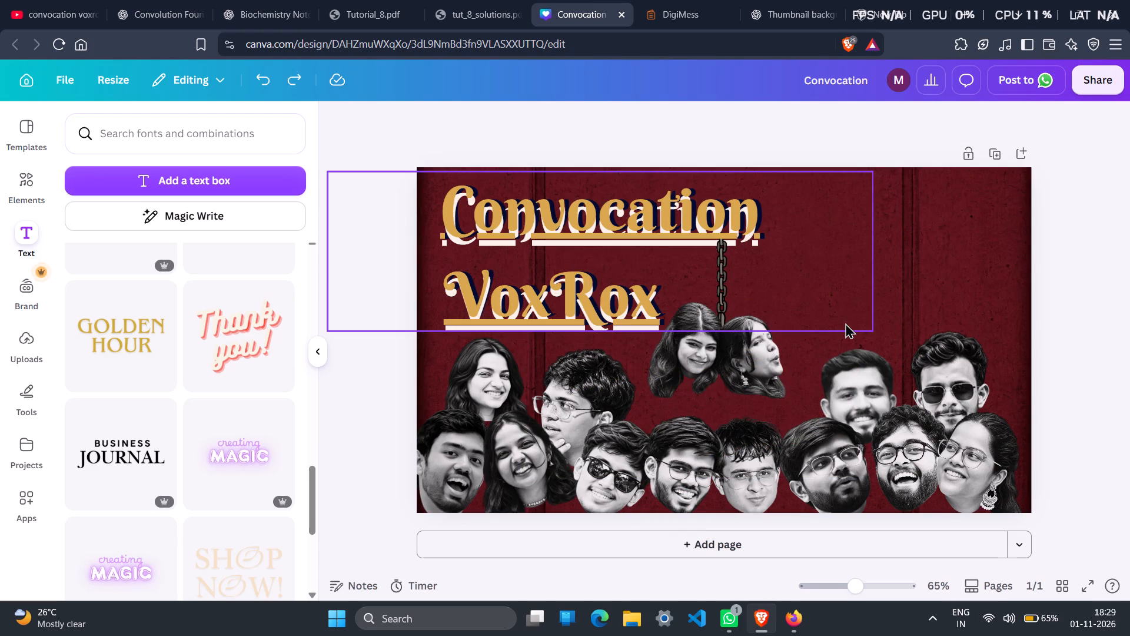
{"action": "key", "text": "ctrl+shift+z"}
Browse further through the font combinations to examine other lettering styles for the thumbnail.
{"action": "scroll", "coordinate": [188, 501], "scroll_direction": "down", "scroll_amount": 6}
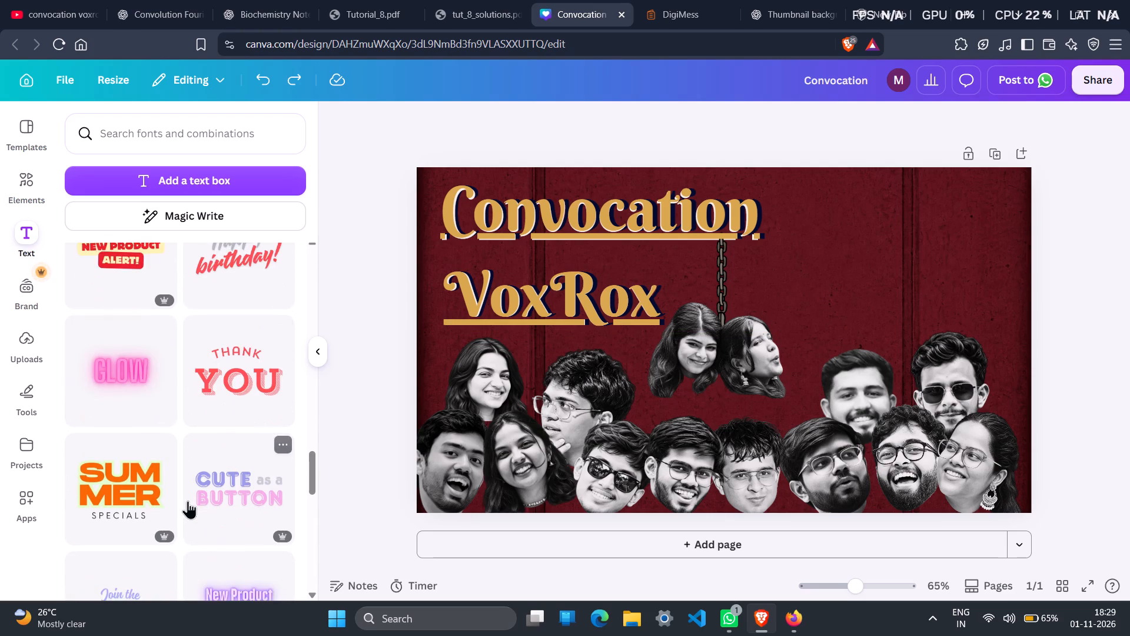
{"action": "scroll", "coordinate": [188, 501], "scroll_direction": "down", "scroll_amount": 6}
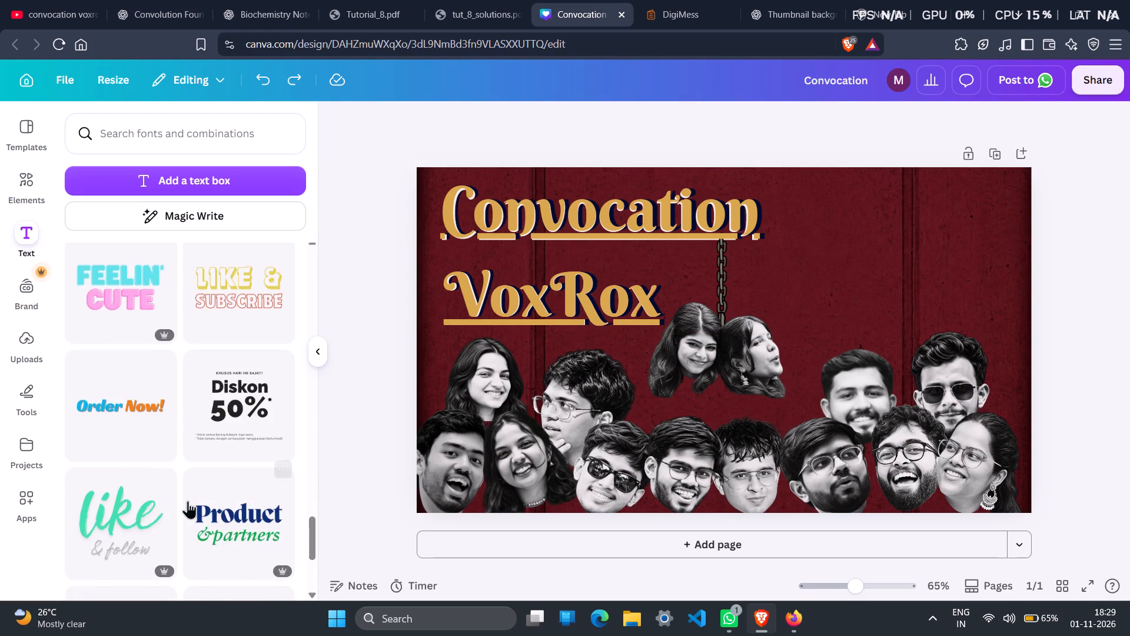
{"action": "scroll", "coordinate": [188, 501], "scroll_direction": "down", "scroll_amount": 4}
{"action": "scroll", "coordinate": [188, 501], "scroll_direction": "up", "scroll_amount": 2}
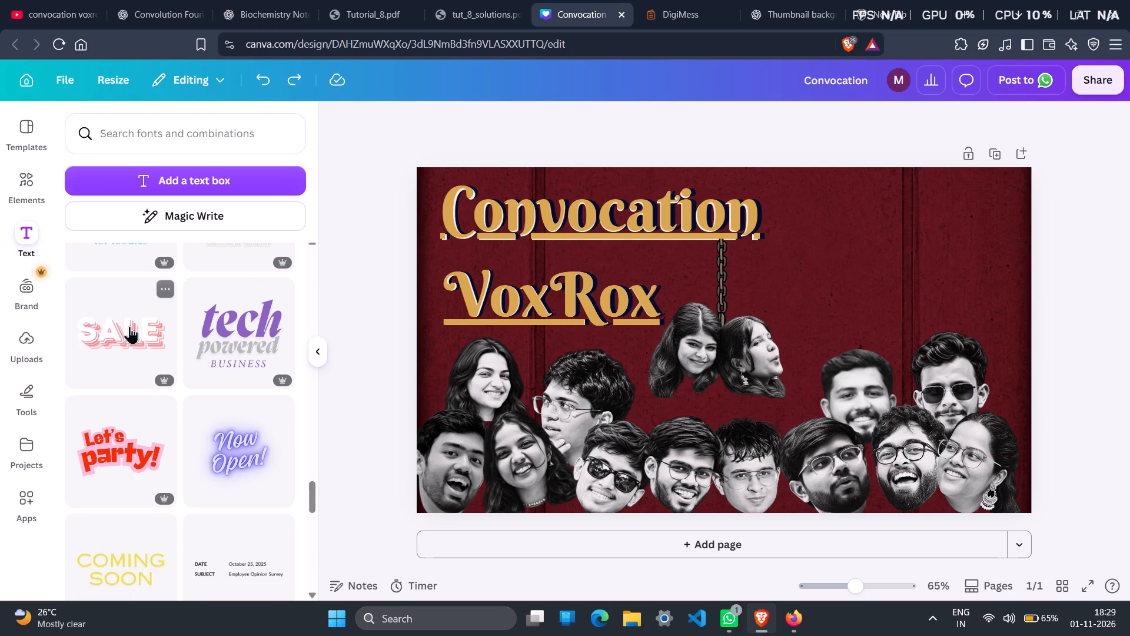
{"action": "scroll", "coordinate": [128, 325], "scroll_direction": "down", "scroll_amount": 4}
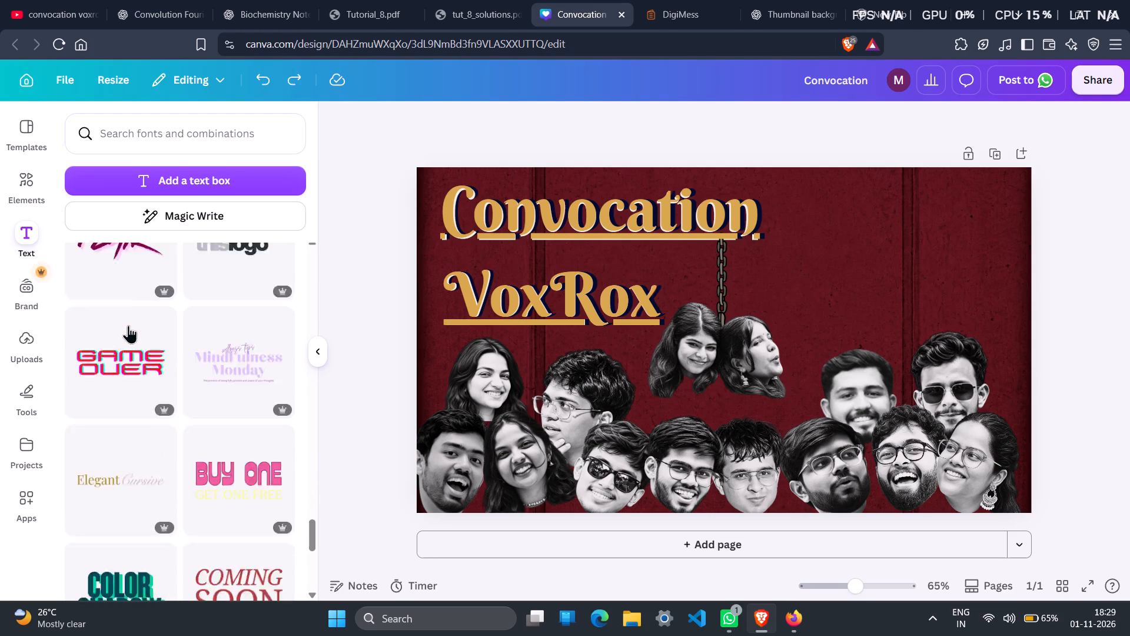
{"action": "scroll", "coordinate": [128, 325], "scroll_direction": "down", "scroll_amount": 7}
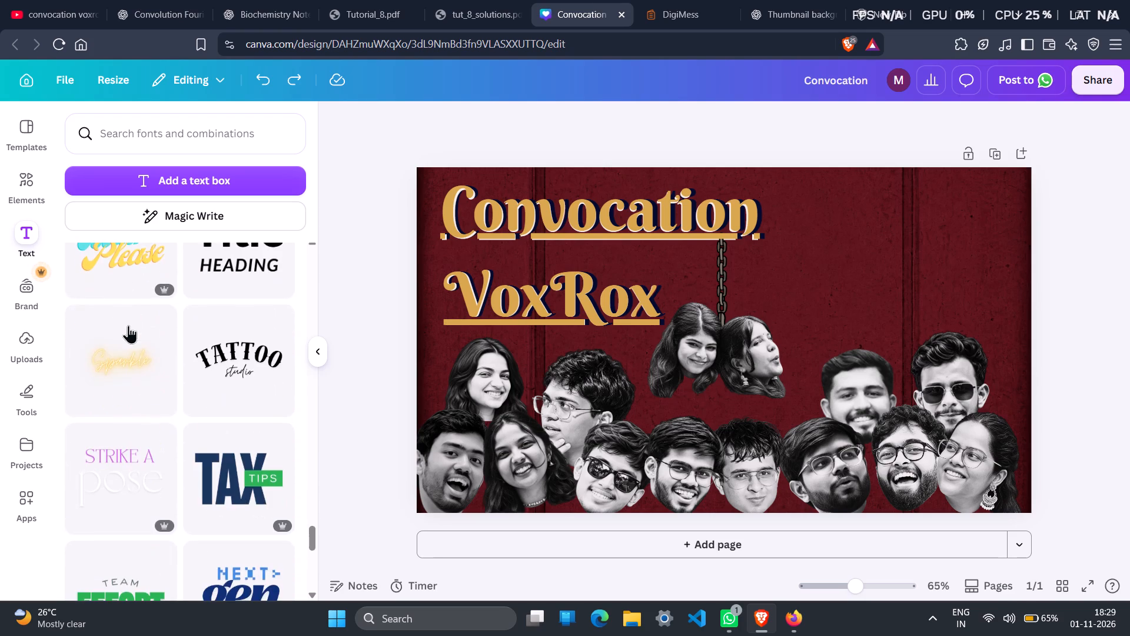
{"action": "scroll", "coordinate": [128, 325], "scroll_direction": "down", "scroll_amount": 3}
{"action": "left_click", "coordinate": [355, 307]}
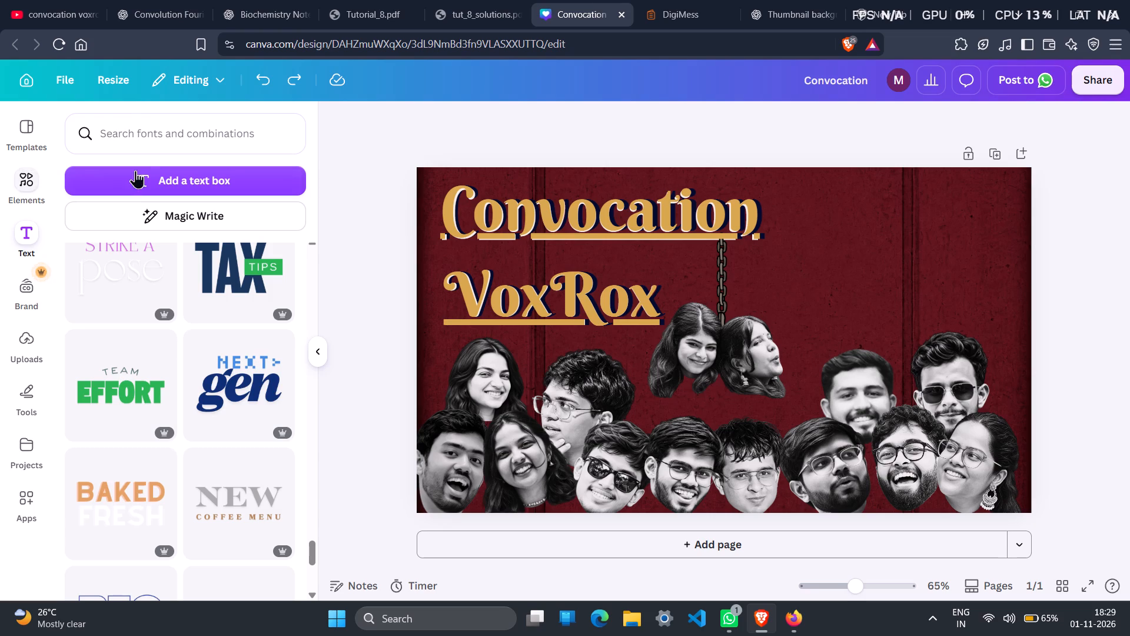
Add a new text box to the thumbnail and replace its placeholder text with "2026".
{"action": "left_click", "coordinate": [180, 180]}
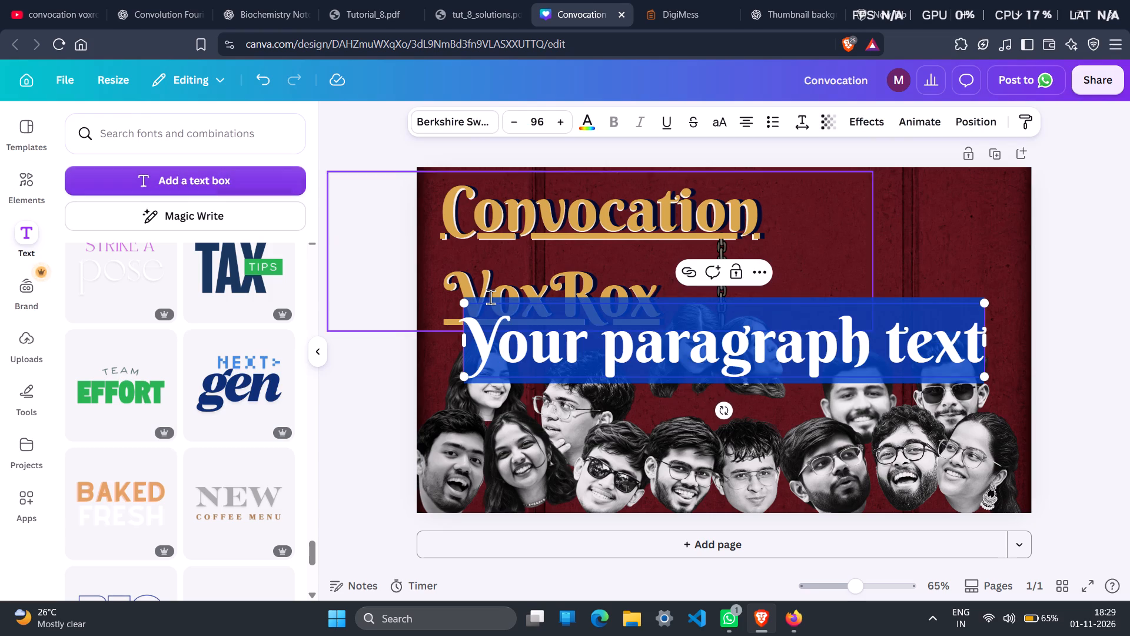
{"action": "key", "text": "Down"}
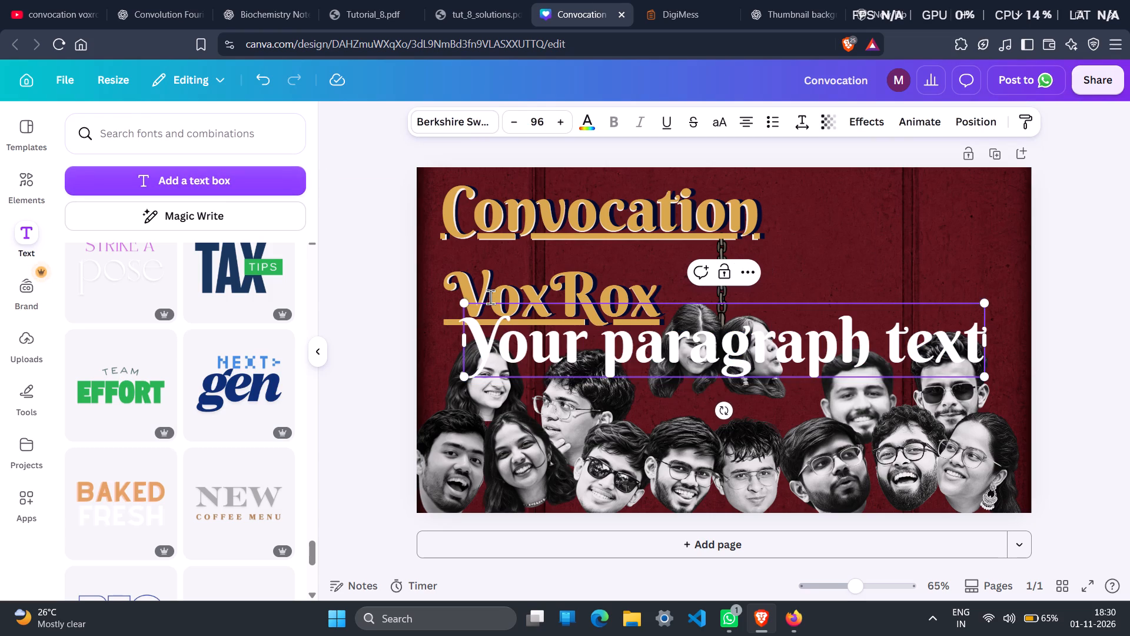
{"action": "key", "text": "BackSpace"}
{"action": "key", "text": "BackSpace"}
{"action": "key", "text": "BackSpace"}
{"action": "key", "text": "BackSpace"}
{"action": "key", "text": "BackSpace"}
{"action": "key", "text": "BackSpace"}
{"action": "key", "text": "BackSpace"}
{"action": "key", "text": "BackSpace"}
{"action": "key", "text": "BackSpace"}
{"action": "key", "text": "BackSpace"}
{"action": "key", "text": "BackSpace"}
{"action": "key", "text": "BackSpace"}
{"action": "key", "text": "BackSpace"}
{"action": "key", "text": "BackSpace"}
{"action": "key", "text": "BackSpace"}
{"action": "key", "text": "BackSpace"}
{"action": "key", "text": "BackSpace"}
{"action": "key", "text": "BackSpace"}
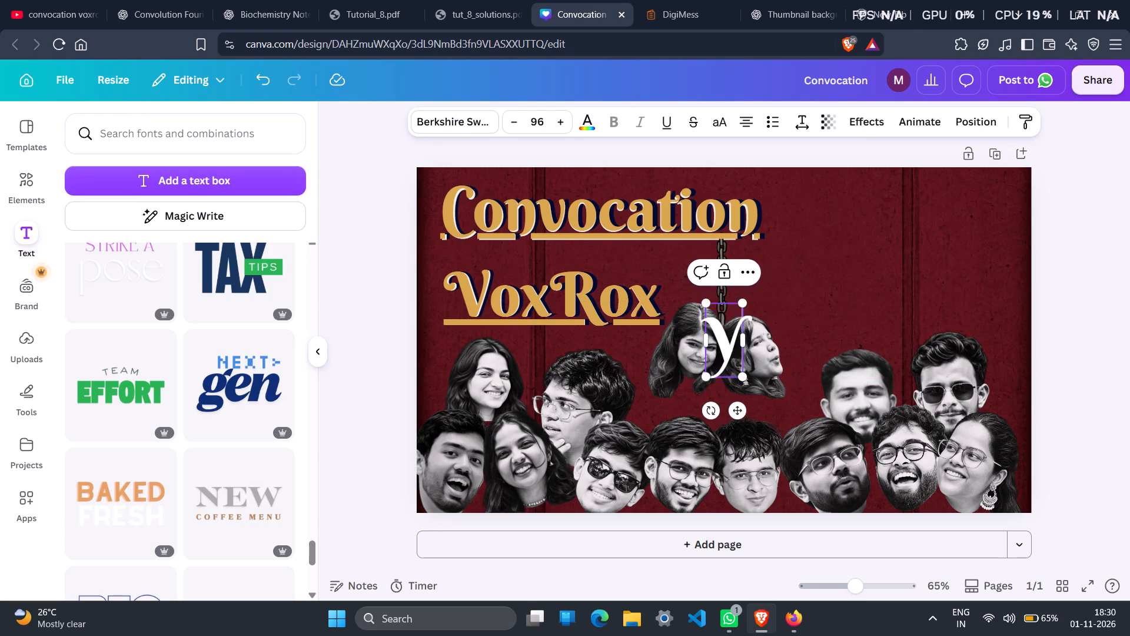
{"action": "key", "text": "BackSpace"}
{"action": "type", "text": "2026"}
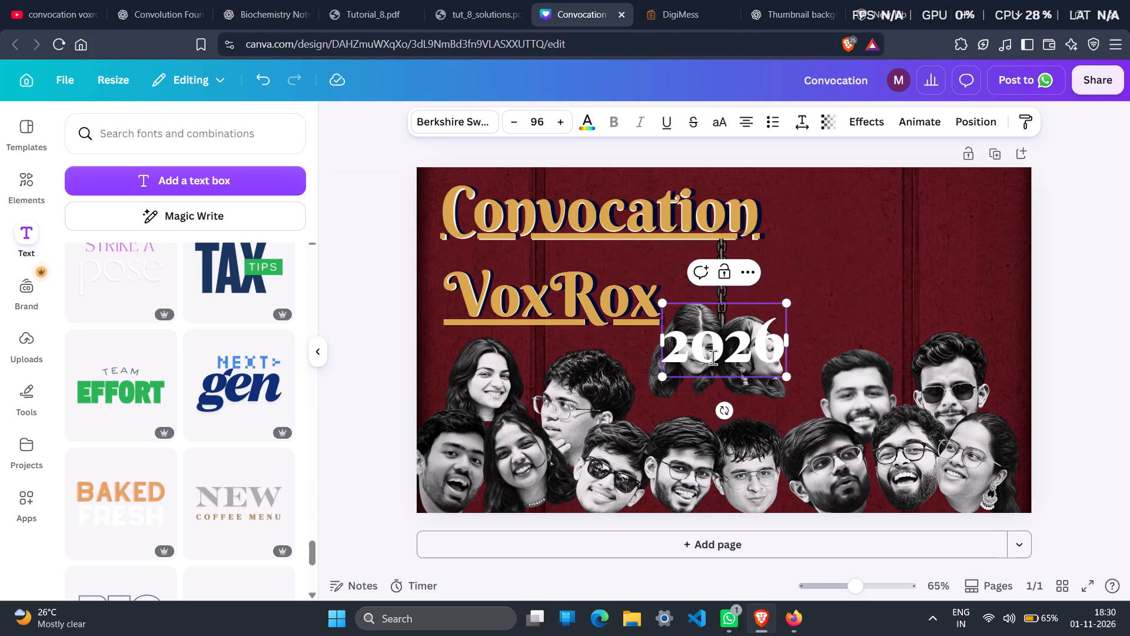
Move the 2026 text to the empty red area right of the title and enlarge it to font size 156.
{"action": "left_click_drag", "start_coordinate": [713, 357], "coordinate": [762, 337]}
{"action": "left_click", "coordinate": [762, 337]}
{"action": "left_click", "coordinate": [858, 305]}
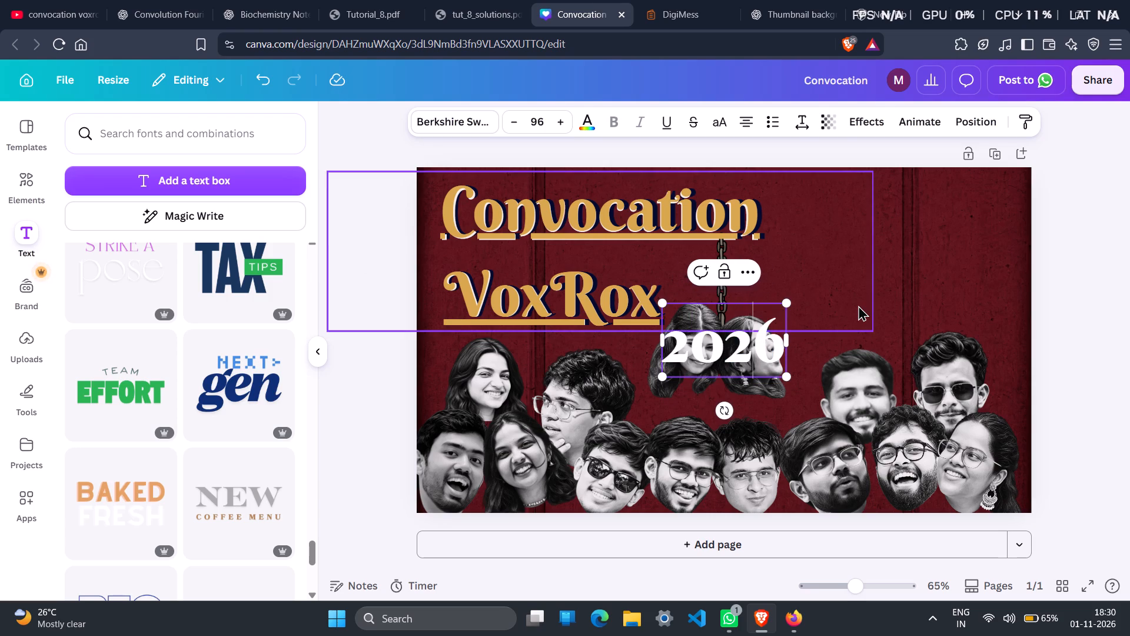
{"action": "left_click", "coordinate": [930, 314]}
{"action": "left_click_drag", "start_coordinate": [743, 357], "coordinate": [904, 276]}
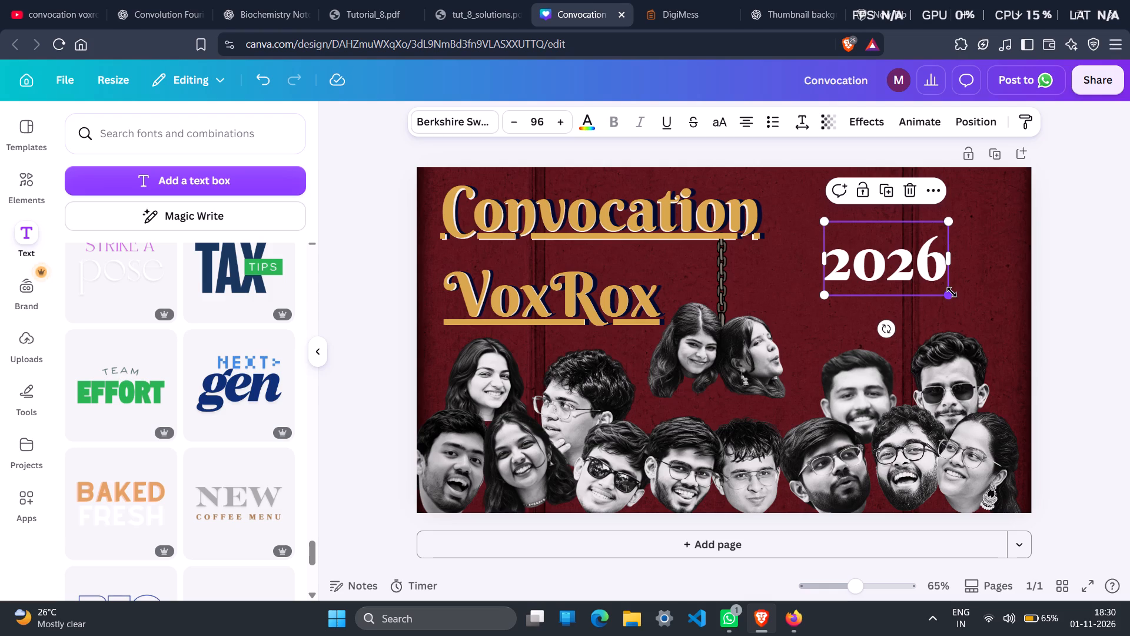
{"action": "left_click_drag", "start_coordinate": [952, 292], "coordinate": [1016, 360]}
{"action": "left_click_drag", "start_coordinate": [951, 284], "coordinate": [931, 254]}
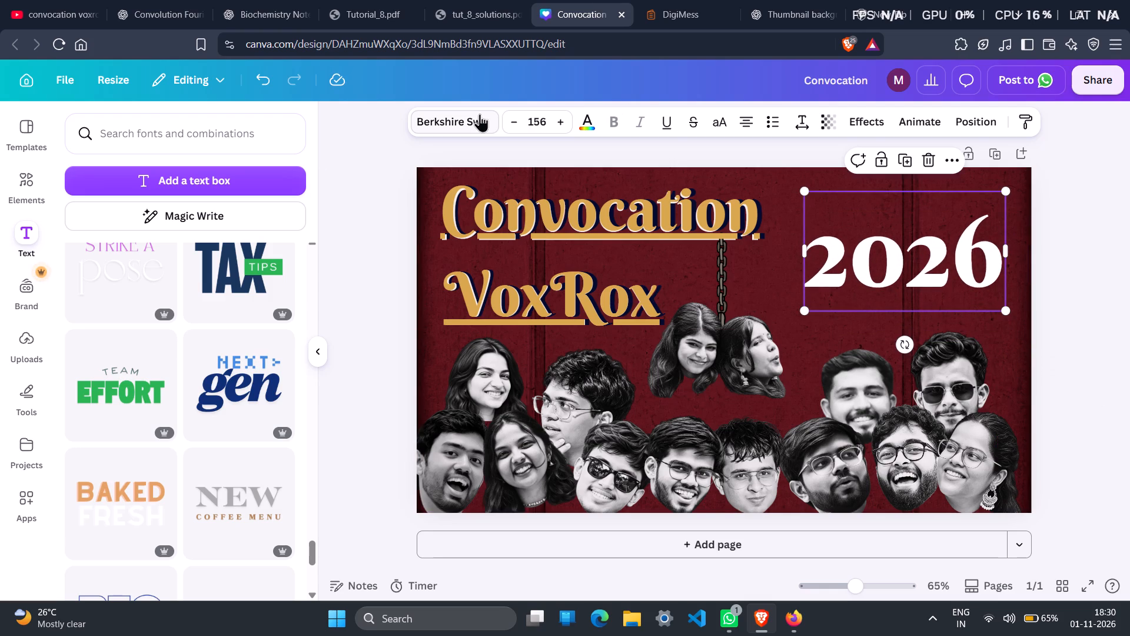
Change the 2026 text's font to League Spartan and widen its text box so the year fits on one line.
{"action": "left_click", "coordinate": [480, 114]}
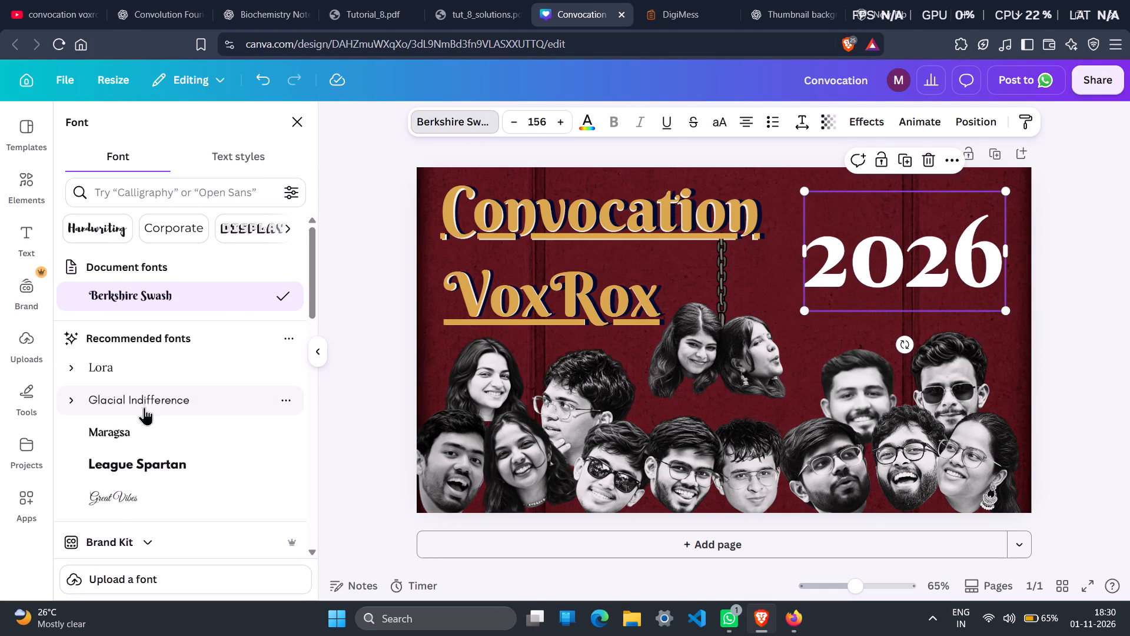
{"action": "left_click", "coordinate": [159, 458]}
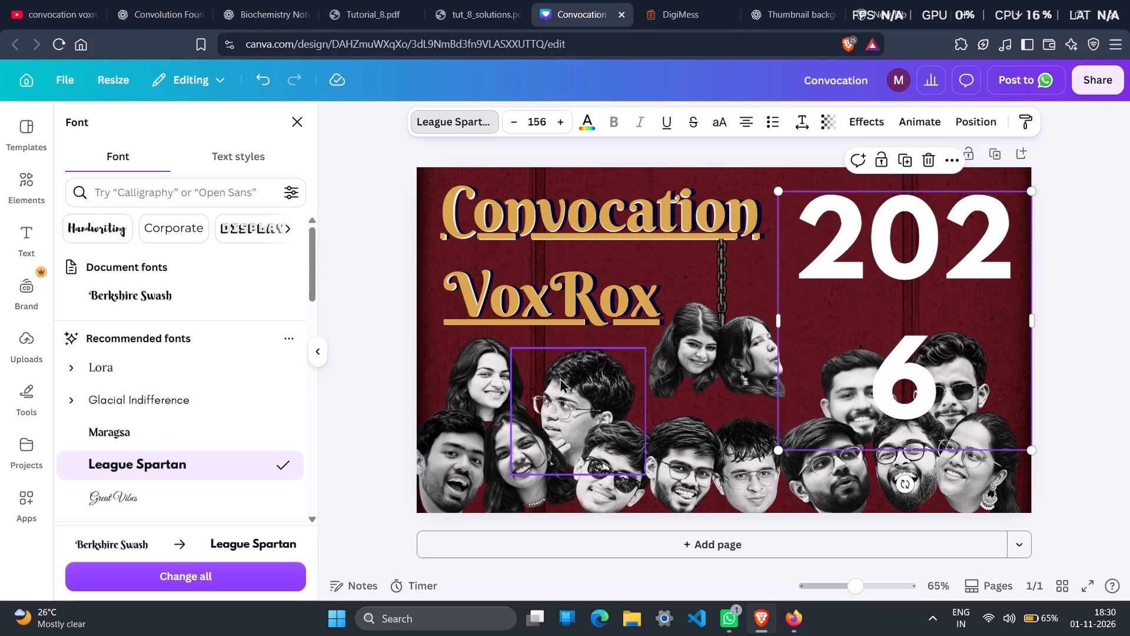
{"action": "left_click", "coordinate": [876, 324]}
{"action": "left_click_drag", "start_coordinate": [876, 324], "coordinate": [800, 324]}
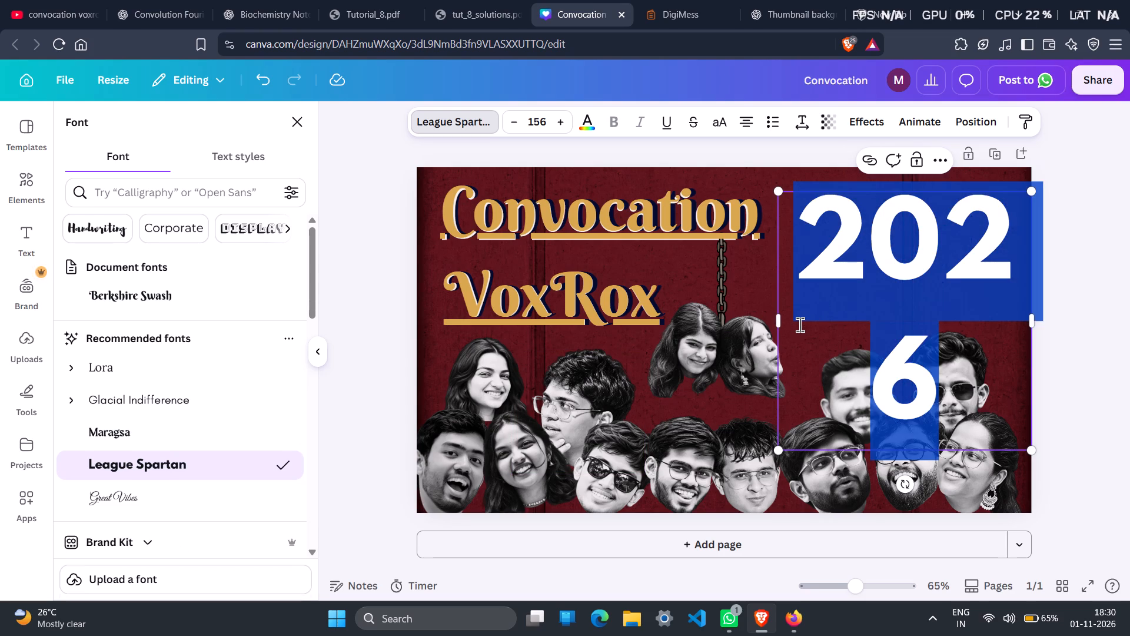
{"action": "left_click_drag", "start_coordinate": [775, 321], "coordinate": [712, 317]}
{"action": "left_click_drag", "start_coordinate": [869, 278], "coordinate": [888, 302]}
{"action": "left_click", "coordinate": [1058, 356]}
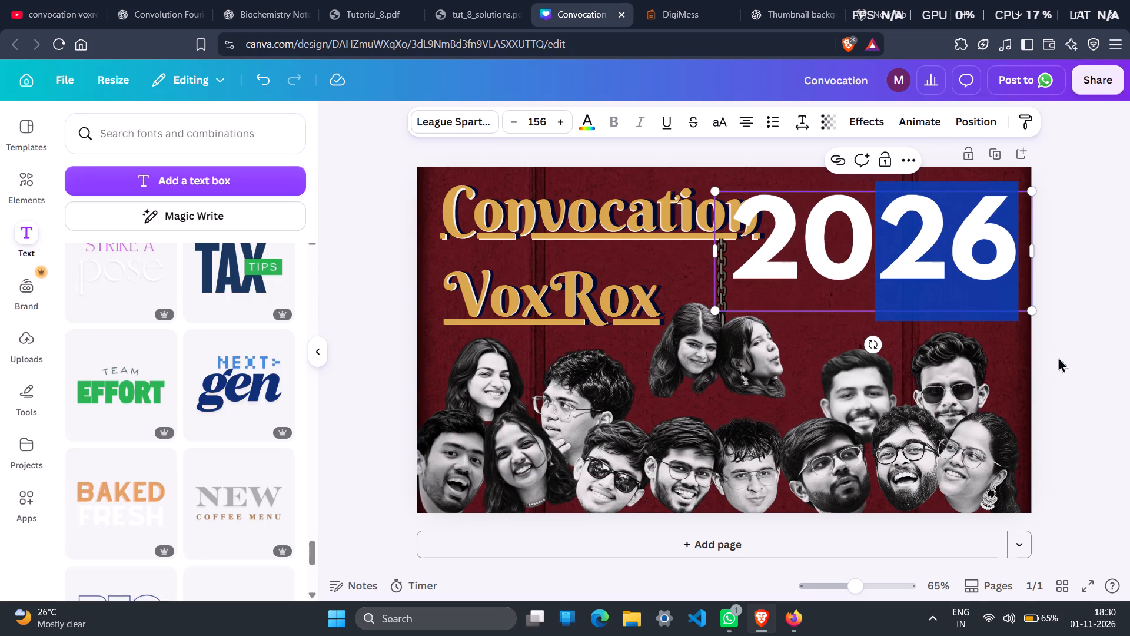
{"action": "left_click", "coordinate": [1101, 347]}
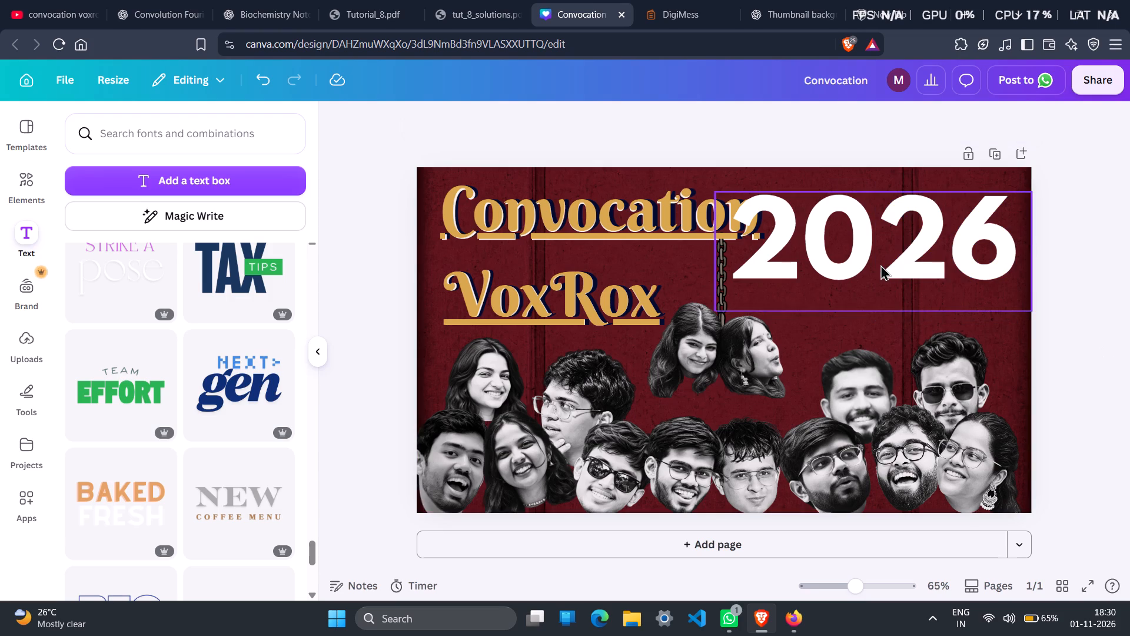
Scale the 2026 text down to font size 127 and position it right of VoxRox, above the right-hand faces.
{"action": "left_click_drag", "start_coordinate": [880, 264], "coordinate": [888, 304]}
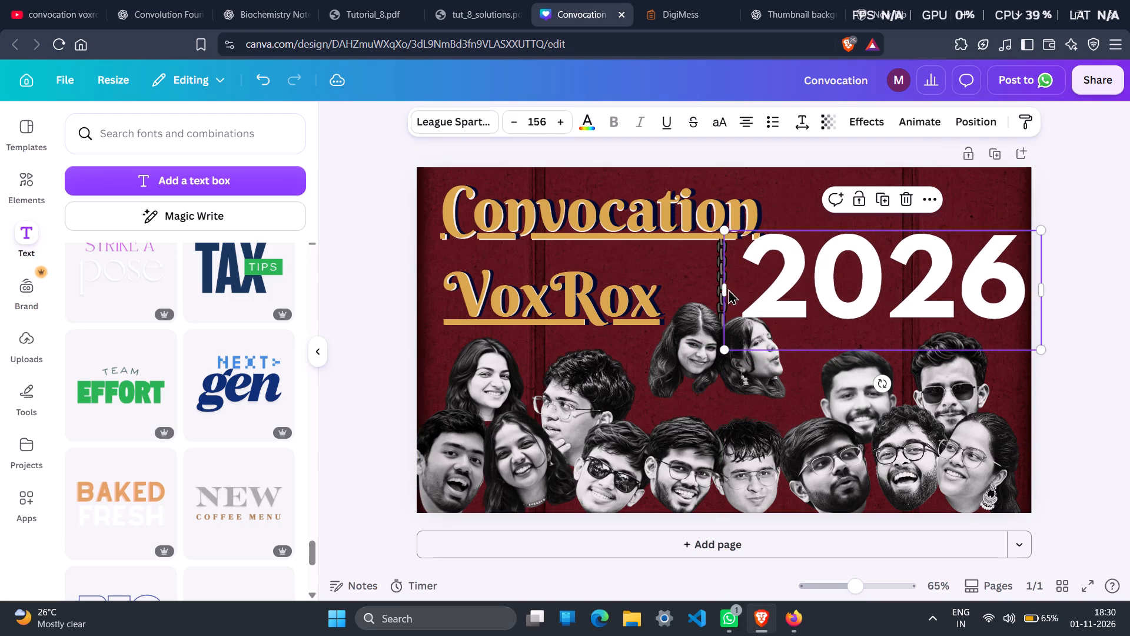
{"action": "left_click_drag", "start_coordinate": [725, 351], "coordinate": [747, 337]}
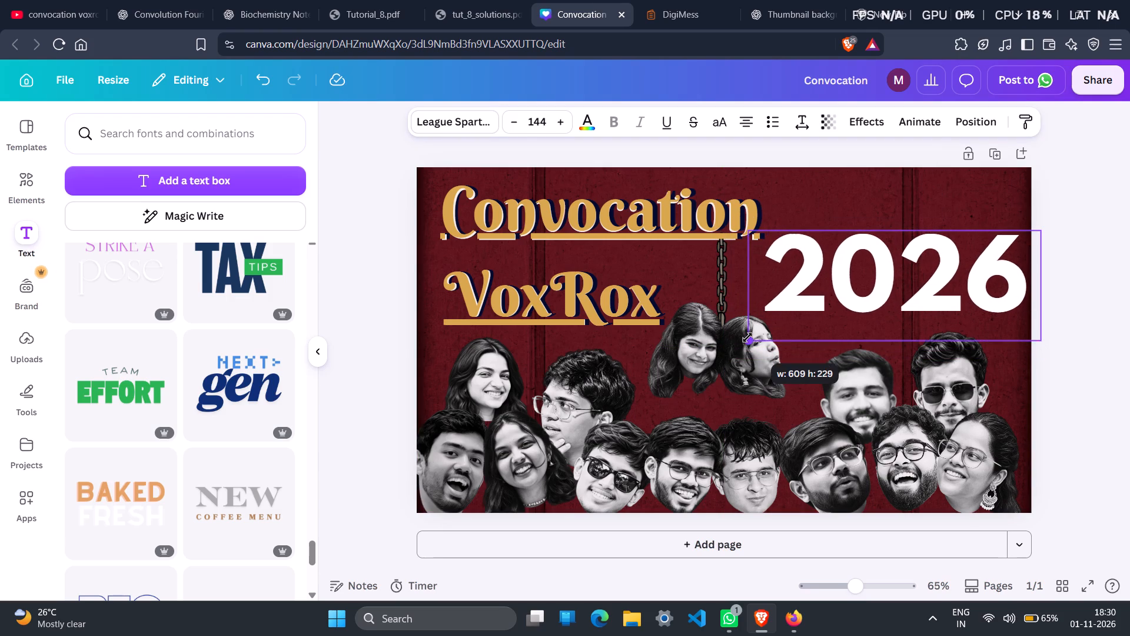
{"action": "left_click_drag", "start_coordinate": [747, 337], "coordinate": [784, 330]}
{"action": "left_click_drag", "start_coordinate": [856, 285], "coordinate": [816, 288]}
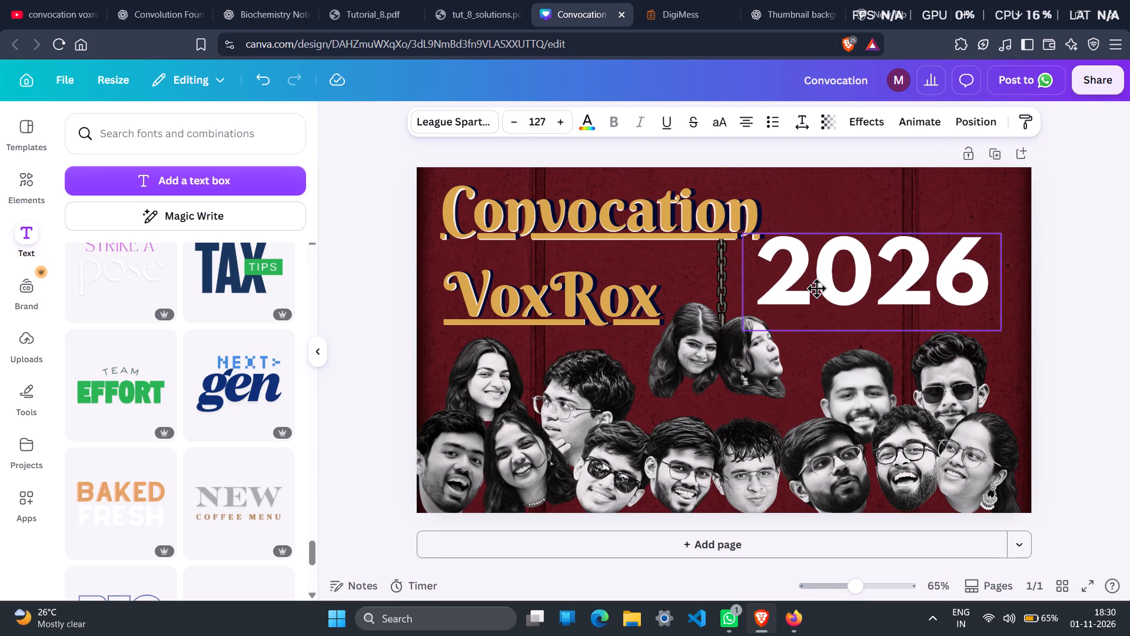
{"action": "left_click_drag", "start_coordinate": [816, 288], "coordinate": [826, 282]}
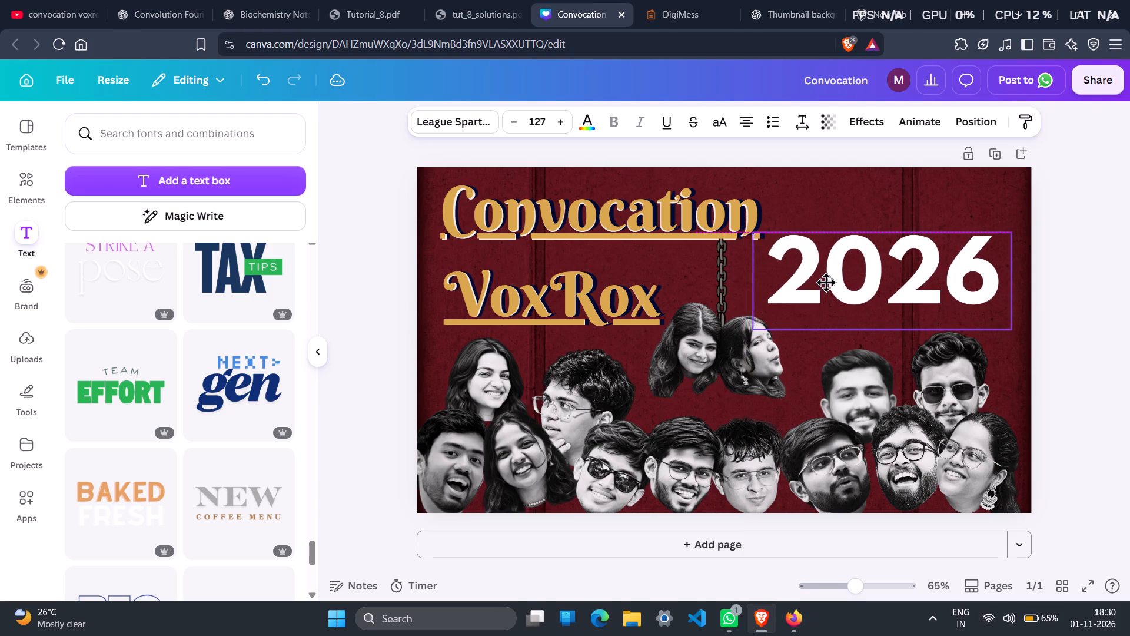
Nudge the 2026 text slightly and change its font to League Gothic.
{"action": "left_click_drag", "start_coordinate": [826, 282], "coordinate": [823, 284]}
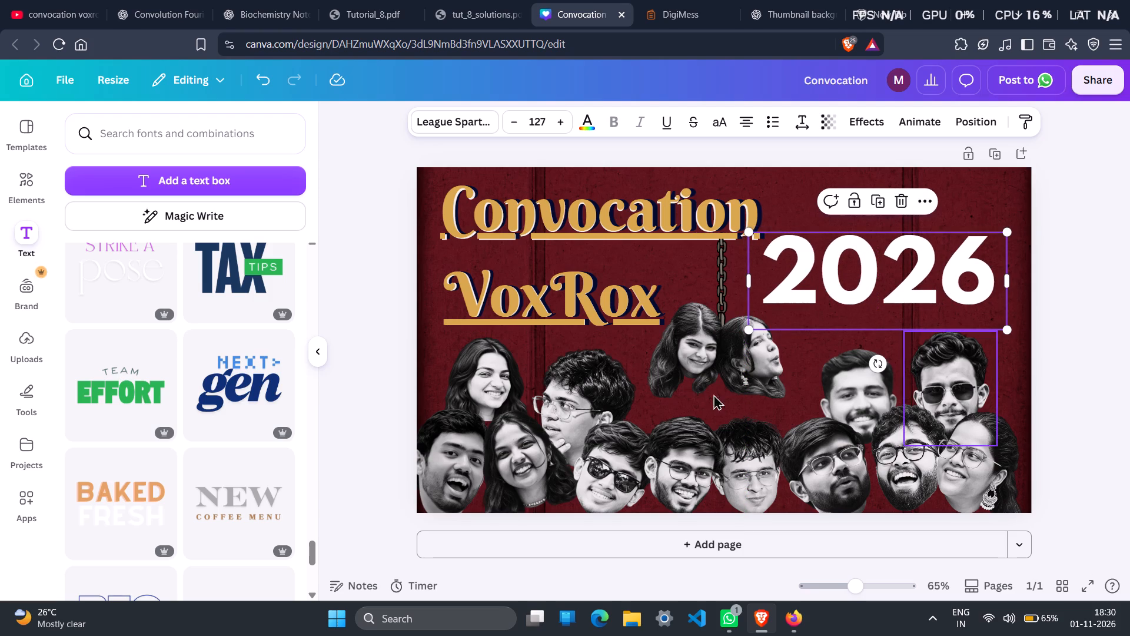
{"action": "left_click", "coordinate": [893, 298]}
{"action": "left_click", "coordinate": [464, 125]}
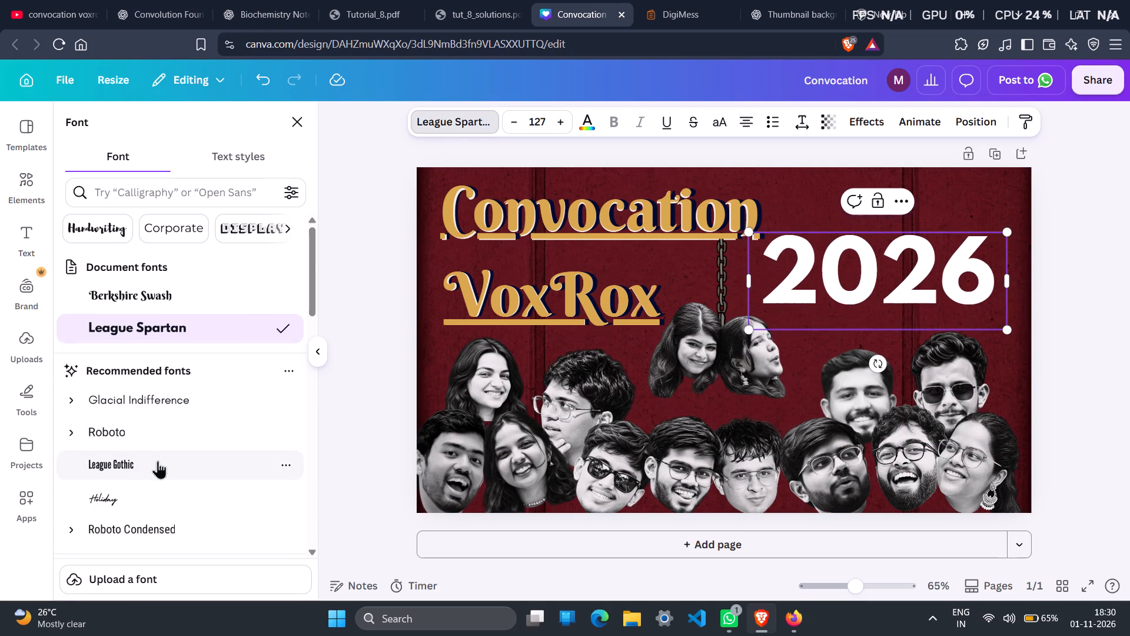
{"action": "left_click", "coordinate": [158, 461]}
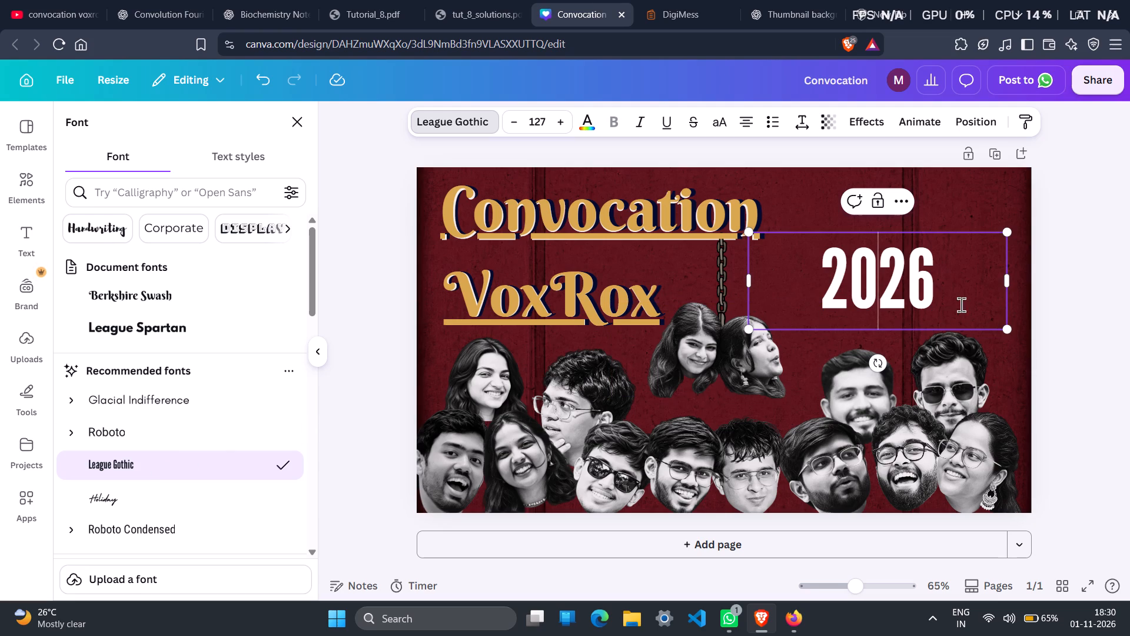
{"action": "left_click", "coordinate": [1065, 302]}
Enlarge the 2026 text to font size 180 and position it right of the title, above the right-hand faces.
{"action": "left_click", "coordinate": [904, 271]}
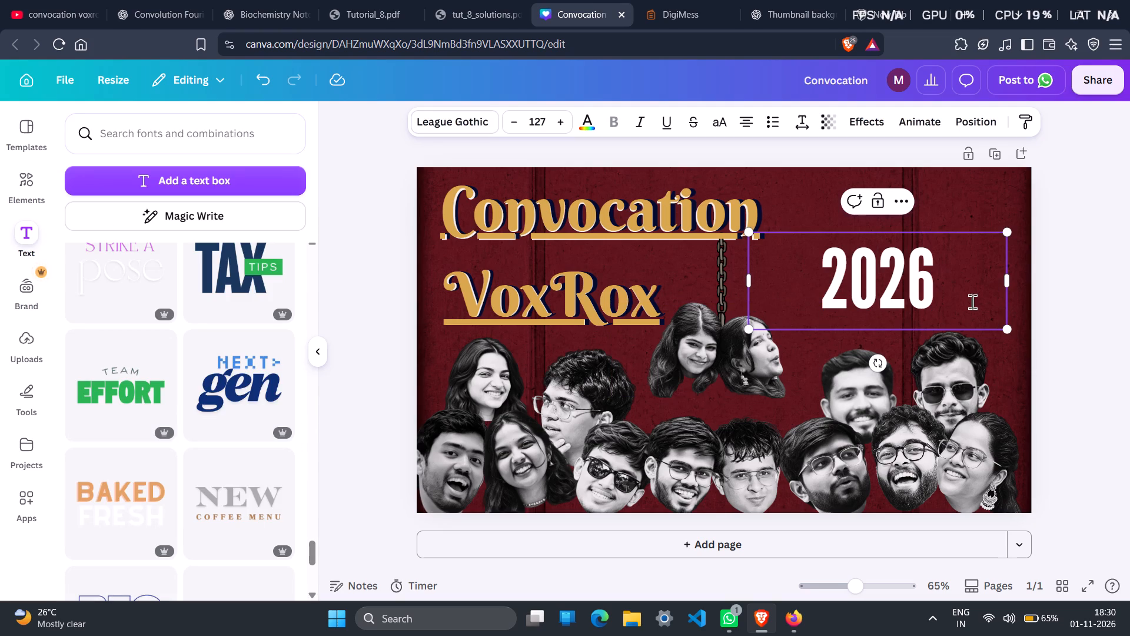
{"action": "left_click_drag", "start_coordinate": [1007, 332], "coordinate": [1050, 363]}
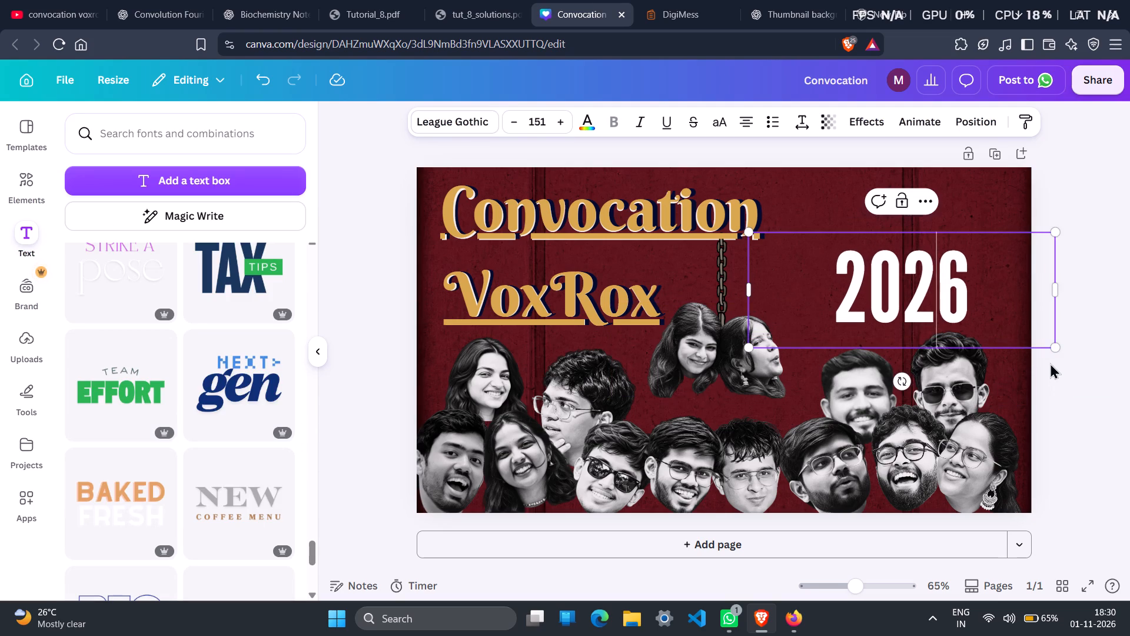
{"action": "left_click", "coordinate": [966, 310]}
{"action": "left_click", "coordinate": [1091, 316]}
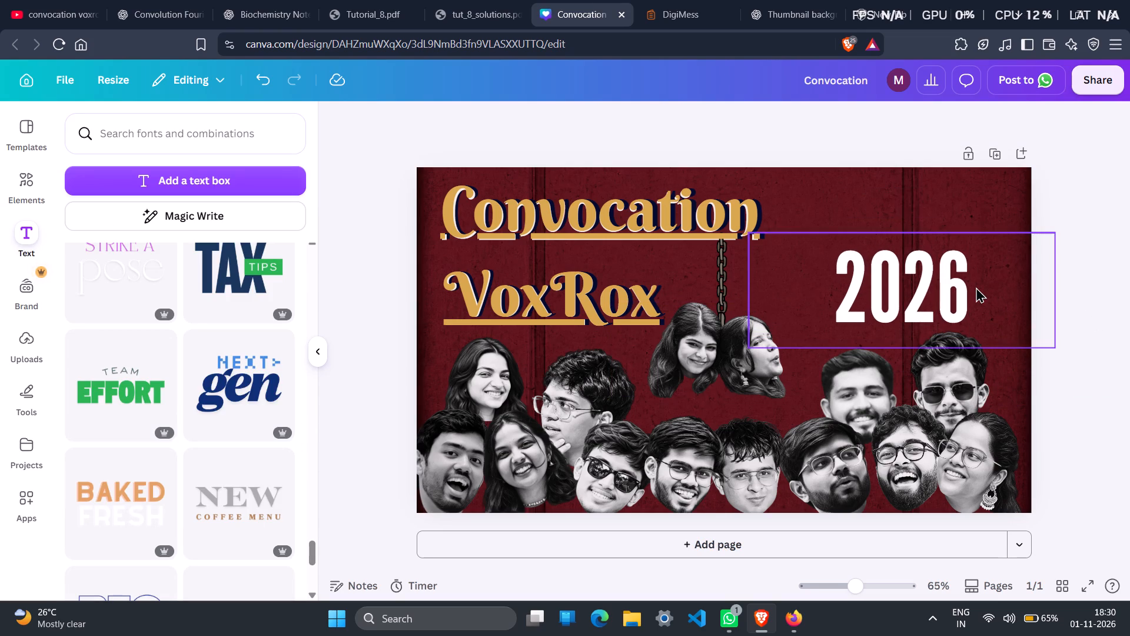
{"action": "left_click_drag", "start_coordinate": [976, 287], "coordinate": [962, 255]}
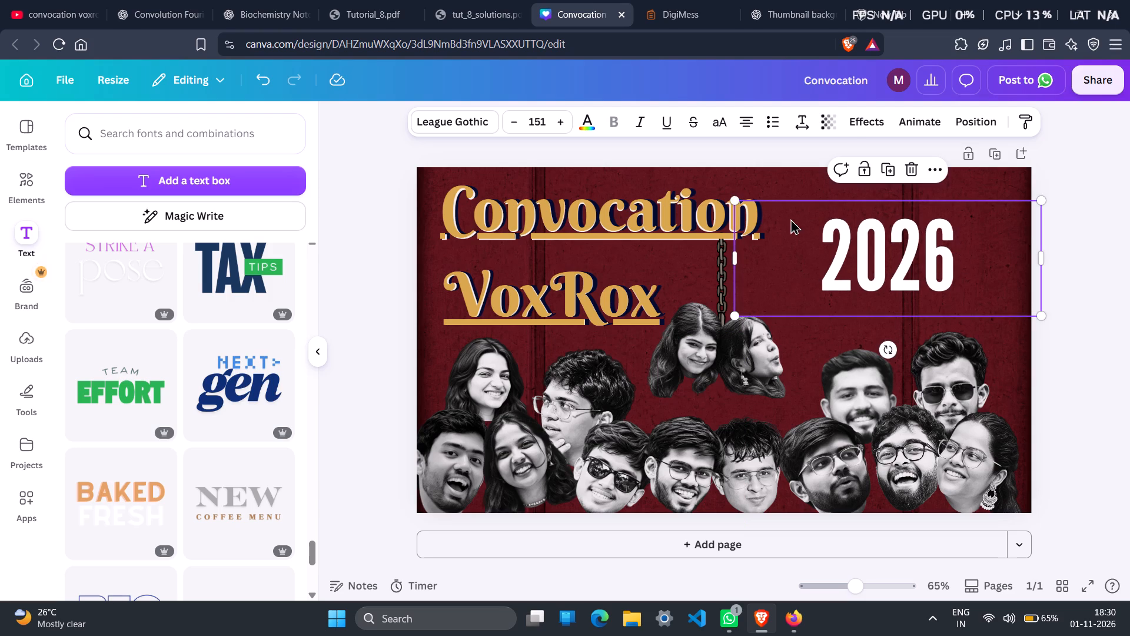
{"action": "left_click_drag", "start_coordinate": [734, 198], "coordinate": [679, 162]}
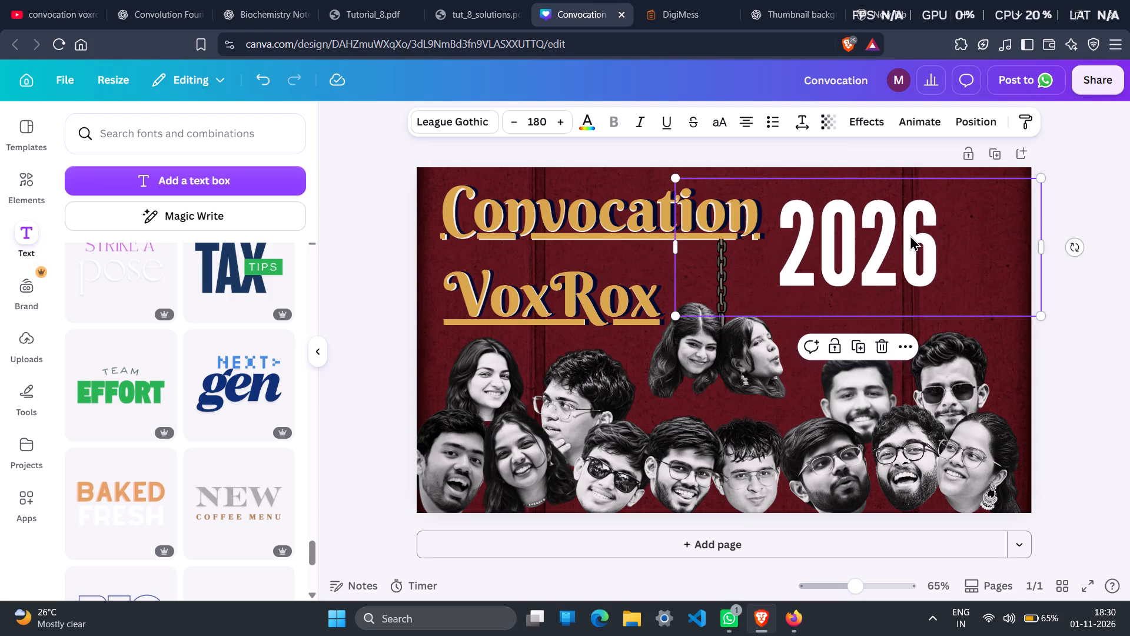
{"action": "left_click_drag", "start_coordinate": [910, 235], "coordinate": [929, 253]}
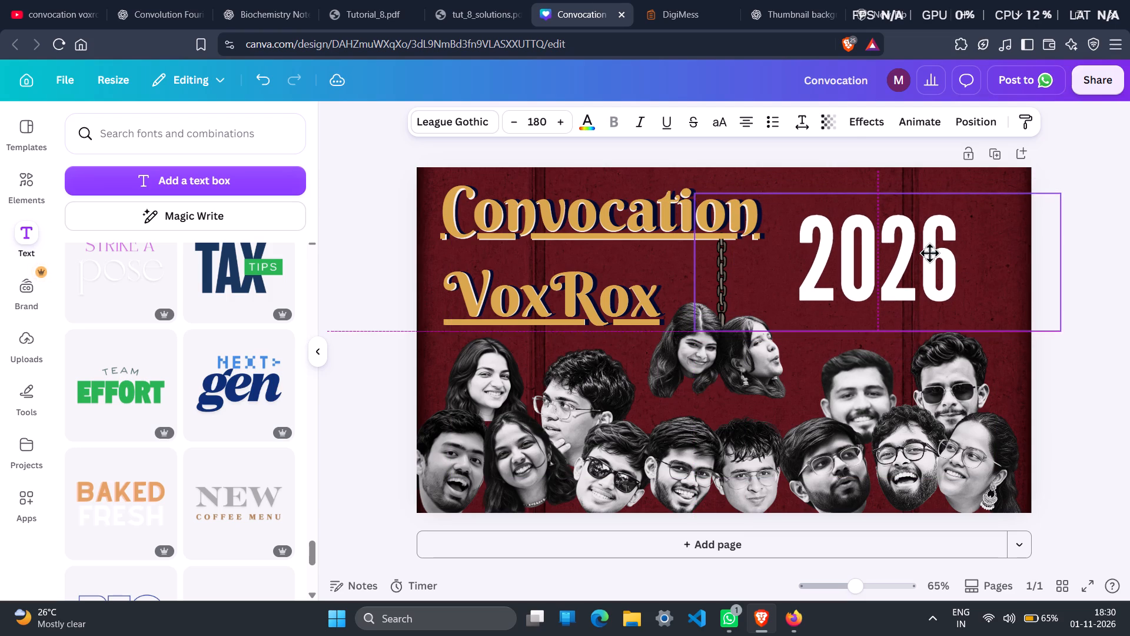
{"action": "left_click_drag", "start_coordinate": [929, 253], "coordinate": [928, 258]}
{"action": "left_click_drag", "start_coordinate": [928, 258], "coordinate": [932, 253]}
{"action": "left_click", "coordinate": [1072, 421]}
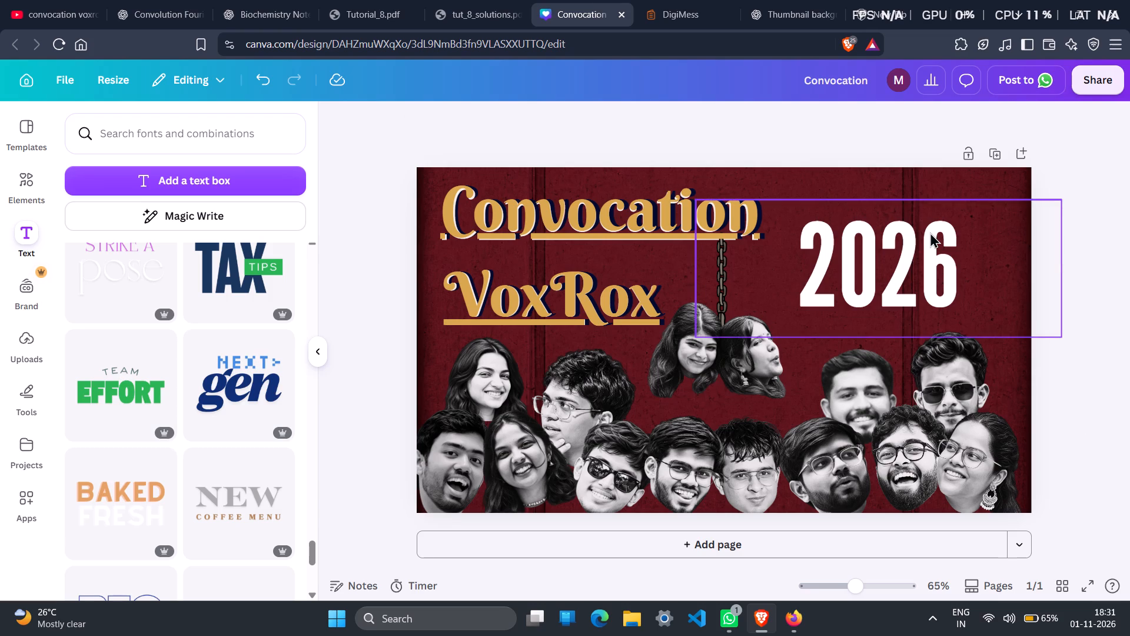
{"action": "left_click", "coordinate": [930, 232]}
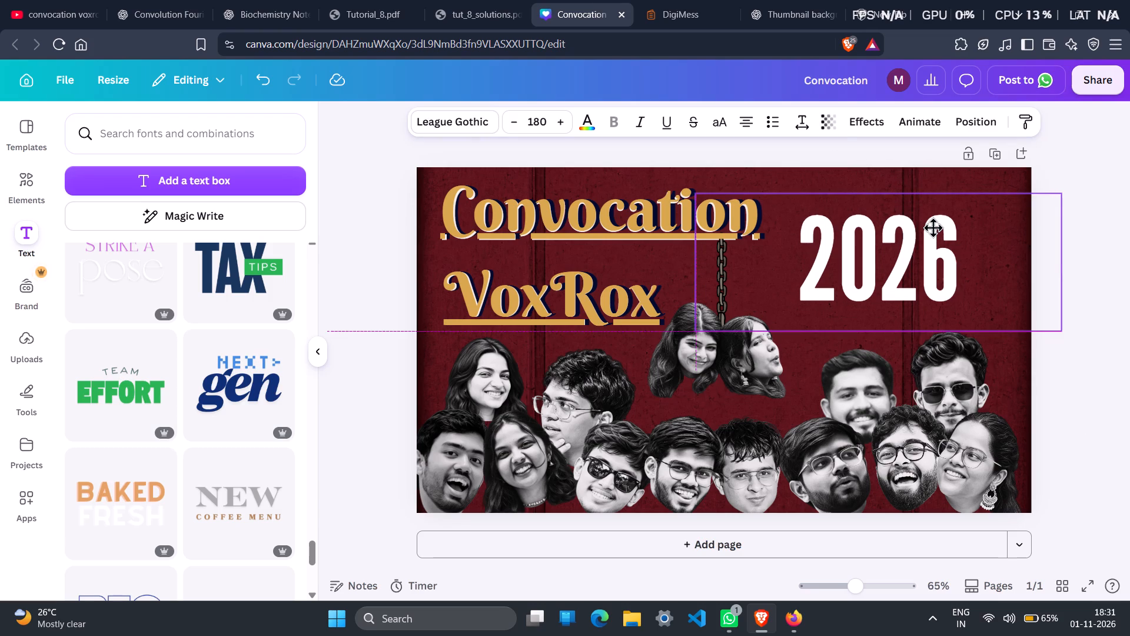
{"action": "left_click", "coordinate": [1060, 399]}
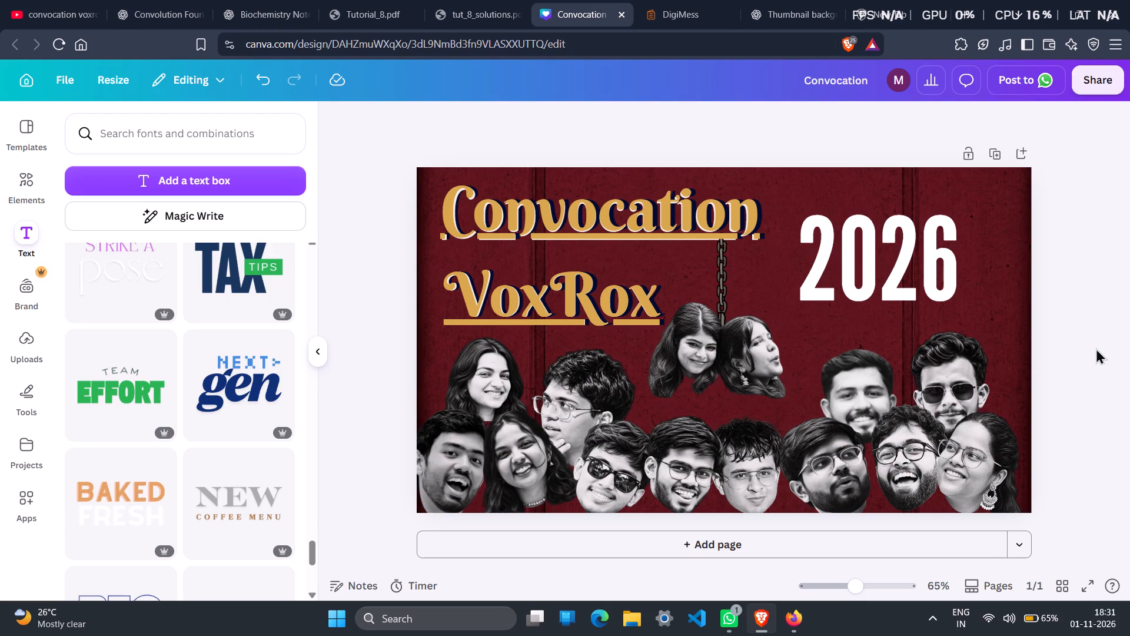
{"action": "triple_click", "coordinate": [896, 237]}
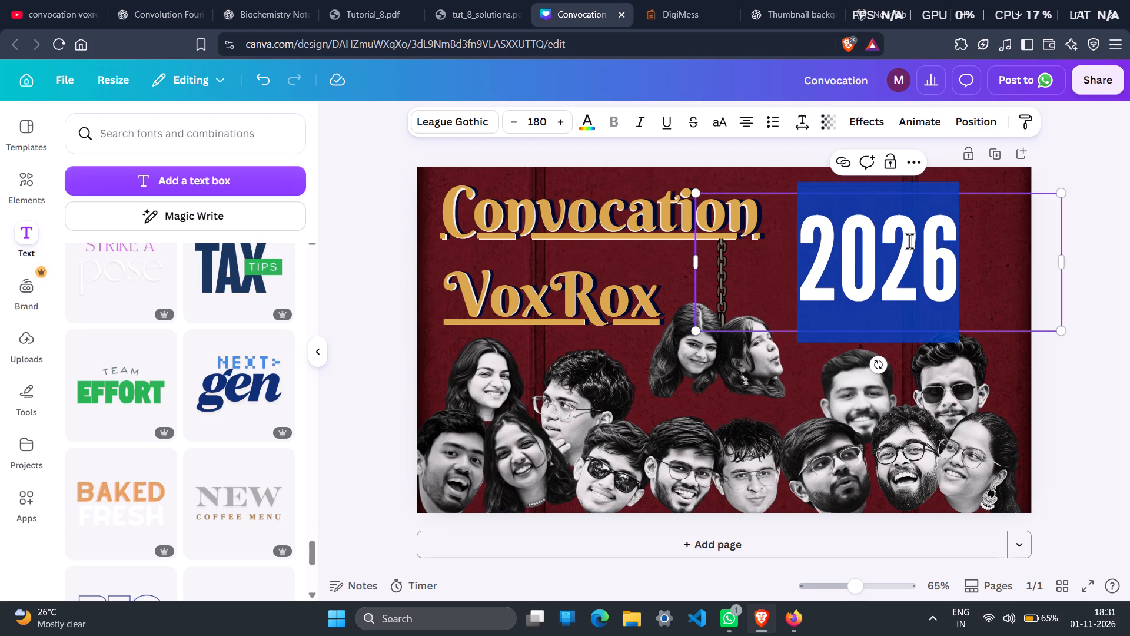